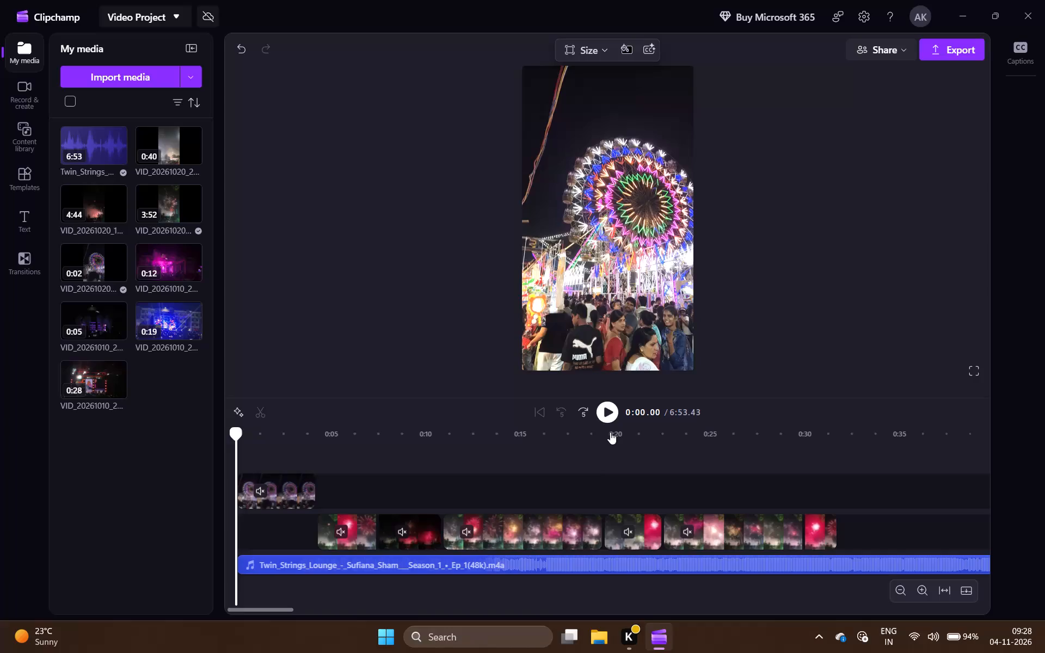
Preview the Ferris wheel clip and first fireworks clip, and check playback just past the last video clip.
{"action": "left_click", "coordinate": [611, 416]}
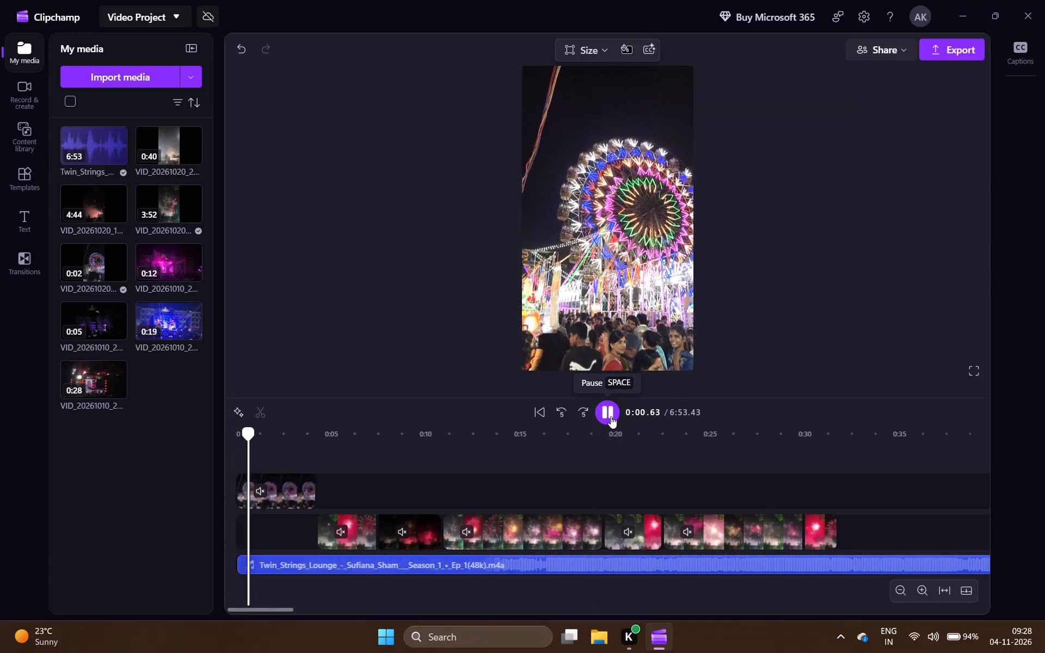
{"action": "left_click", "coordinate": [611, 416]}
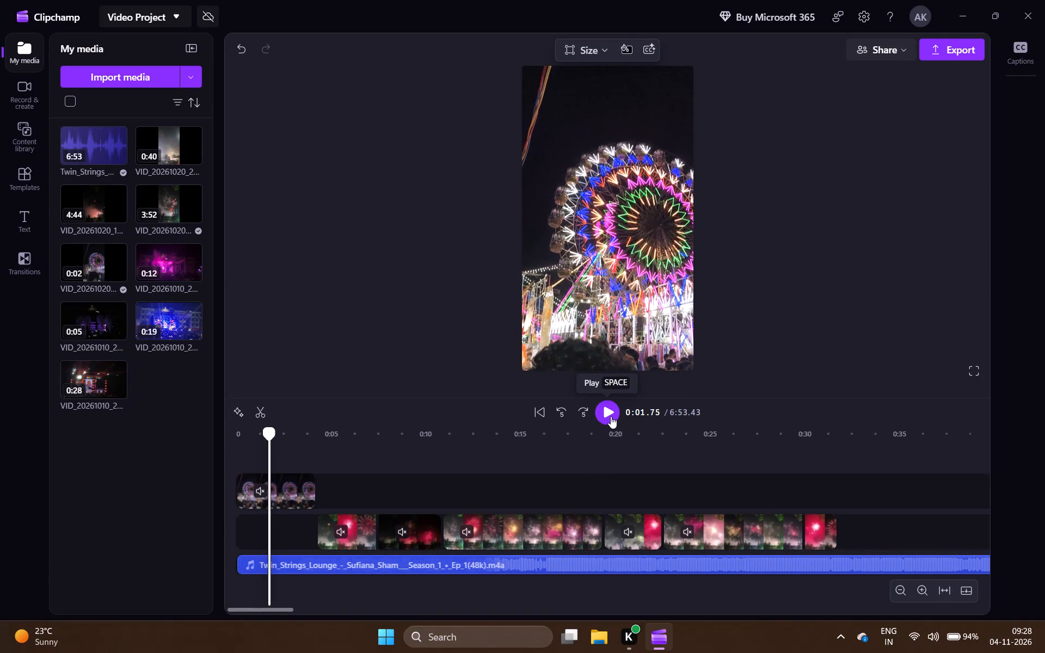
{"action": "left_click", "coordinate": [611, 416]}
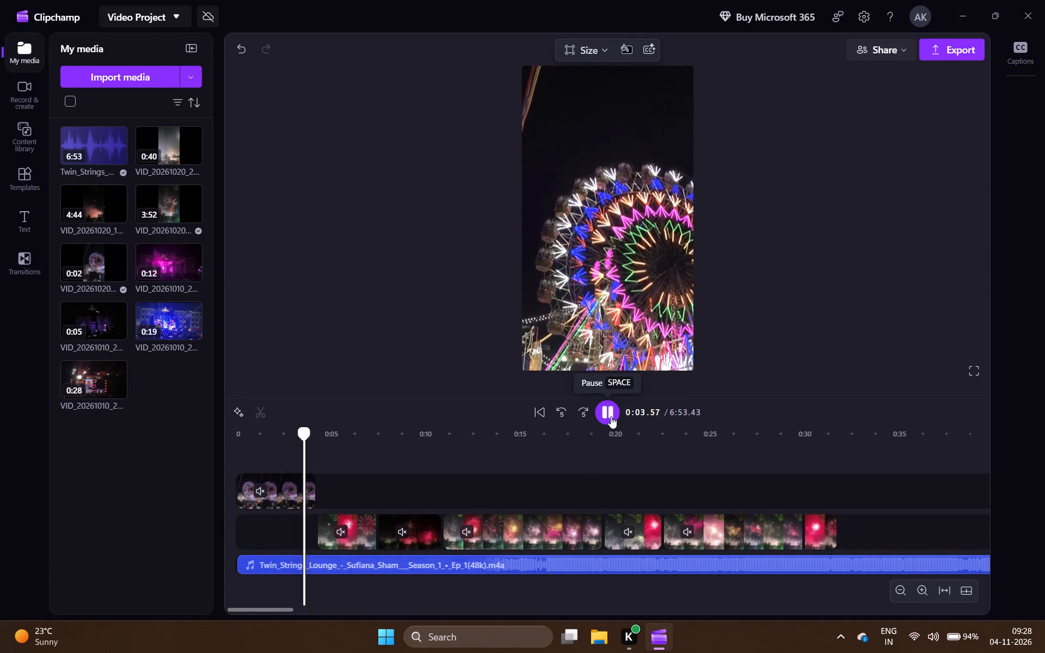
{"action": "left_click", "coordinate": [611, 416]}
{"action": "left_click", "coordinate": [611, 416]}
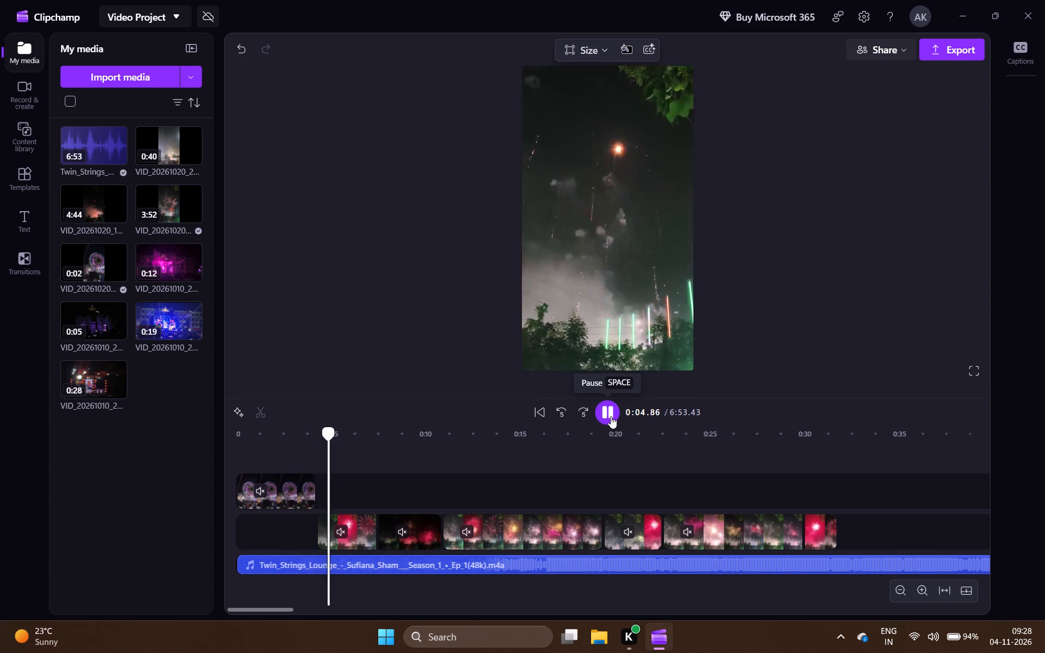
{"action": "left_click_drag", "start_coordinate": [356, 431], "coordinate": [905, 464]}
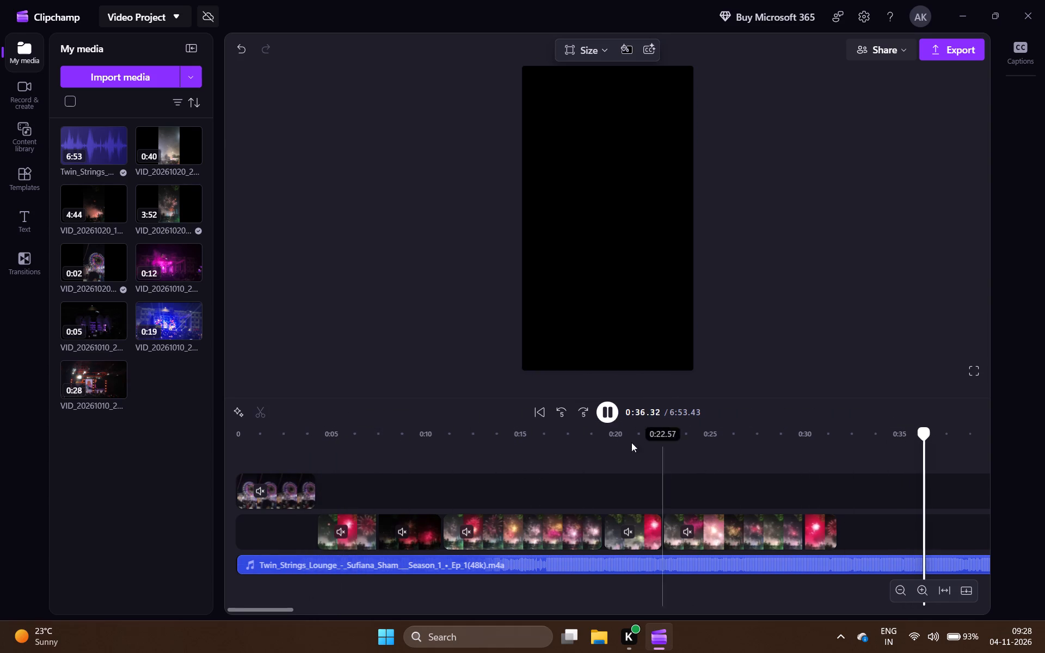
{"action": "left_click", "coordinate": [613, 415]}
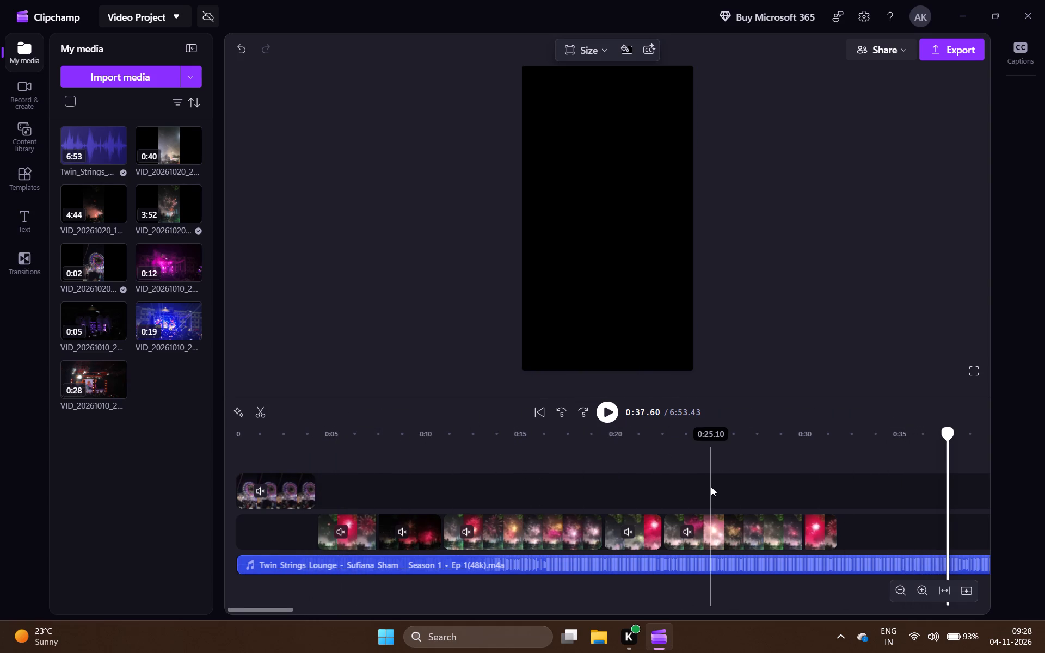
Listen to samples of the Twin Strings soundtrack's closing part, from about 6:10 and 5:04.
{"action": "scroll", "coordinate": [826, 552], "scroll_direction": "left", "scroll_amount": 14}
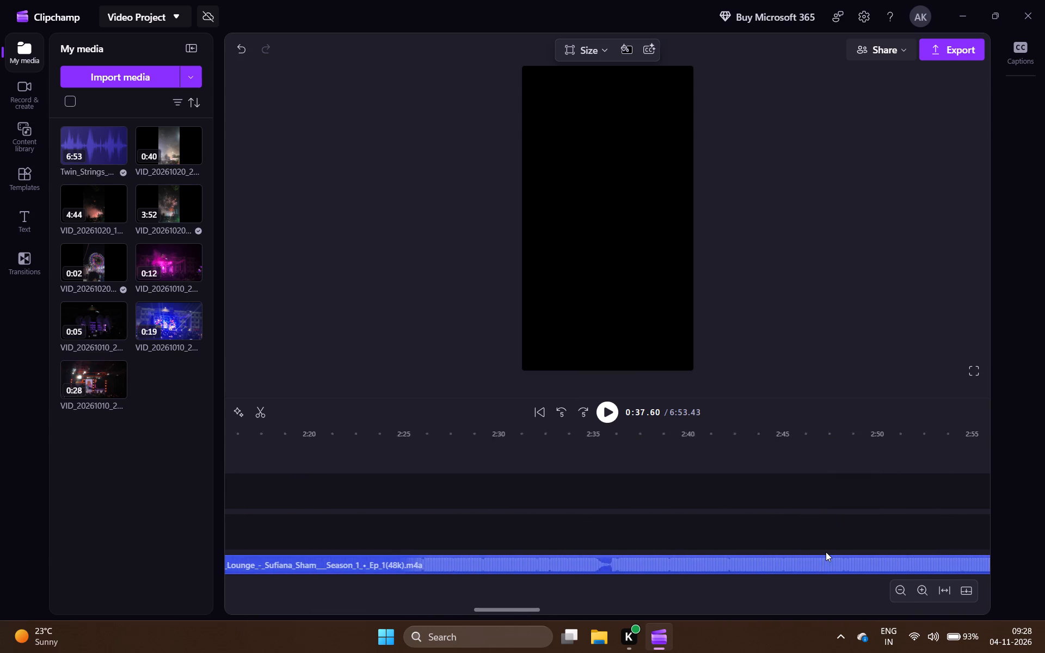
{"action": "scroll", "coordinate": [826, 552], "scroll_direction": "left", "scroll_amount": 12}
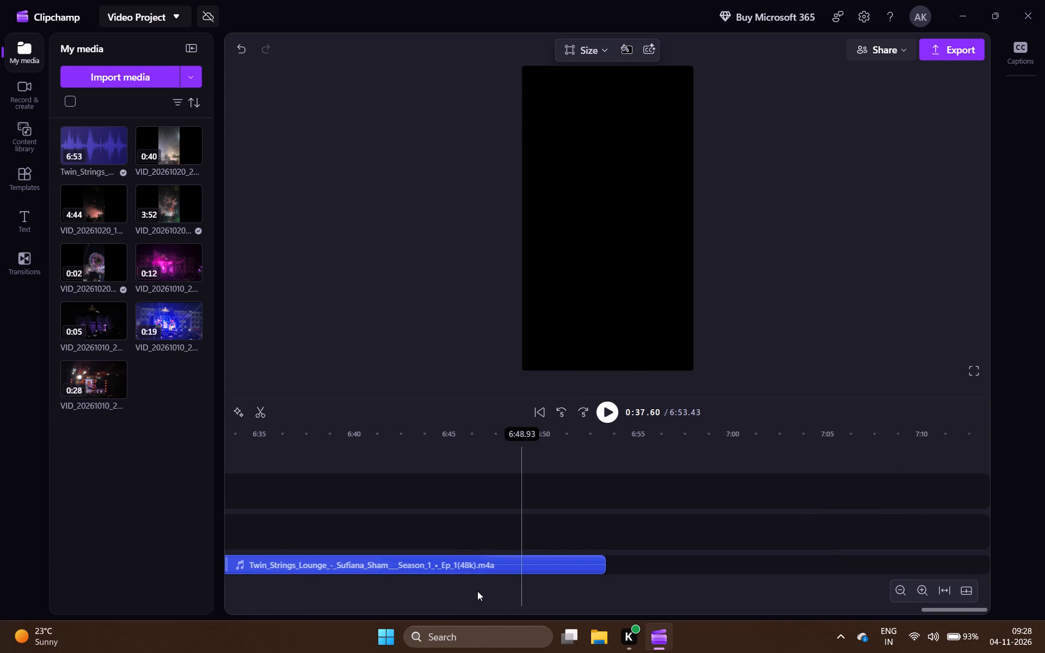
{"action": "left_click", "coordinate": [319, 431]}
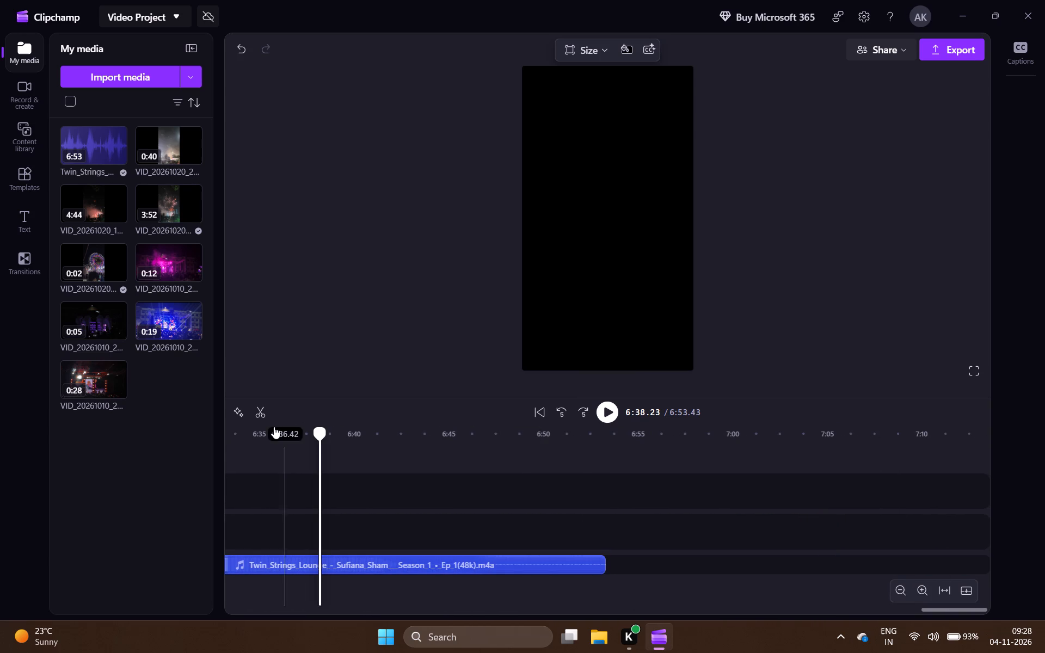
{"action": "scroll", "coordinate": [255, 426], "scroll_direction": "right", "scroll_amount": 2}
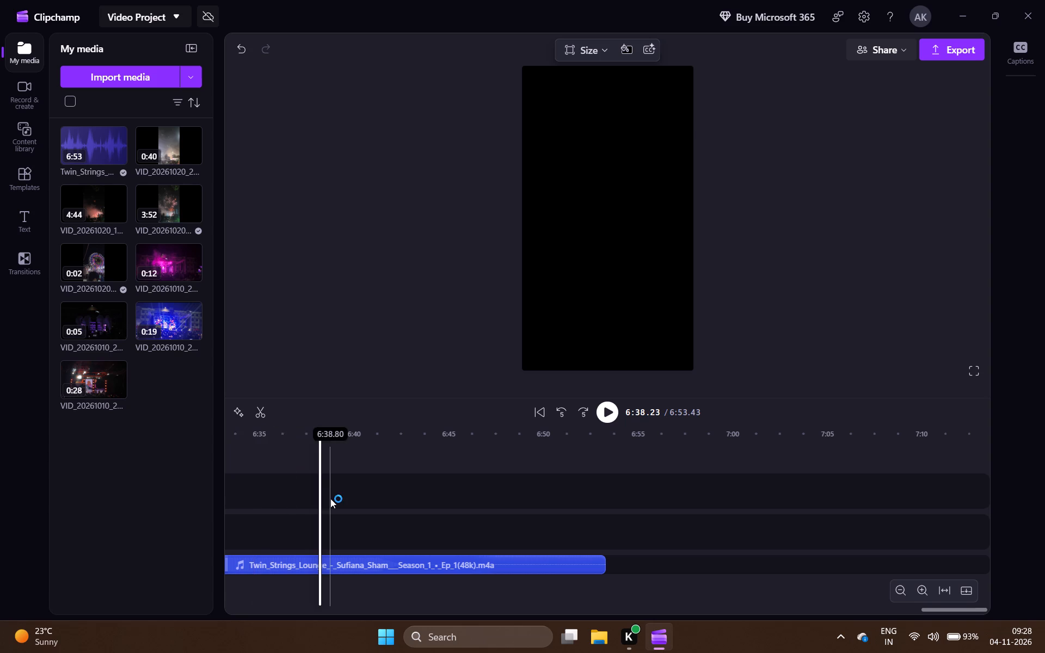
{"action": "scroll", "coordinate": [330, 498], "scroll_direction": "right", "scroll_amount": 1}
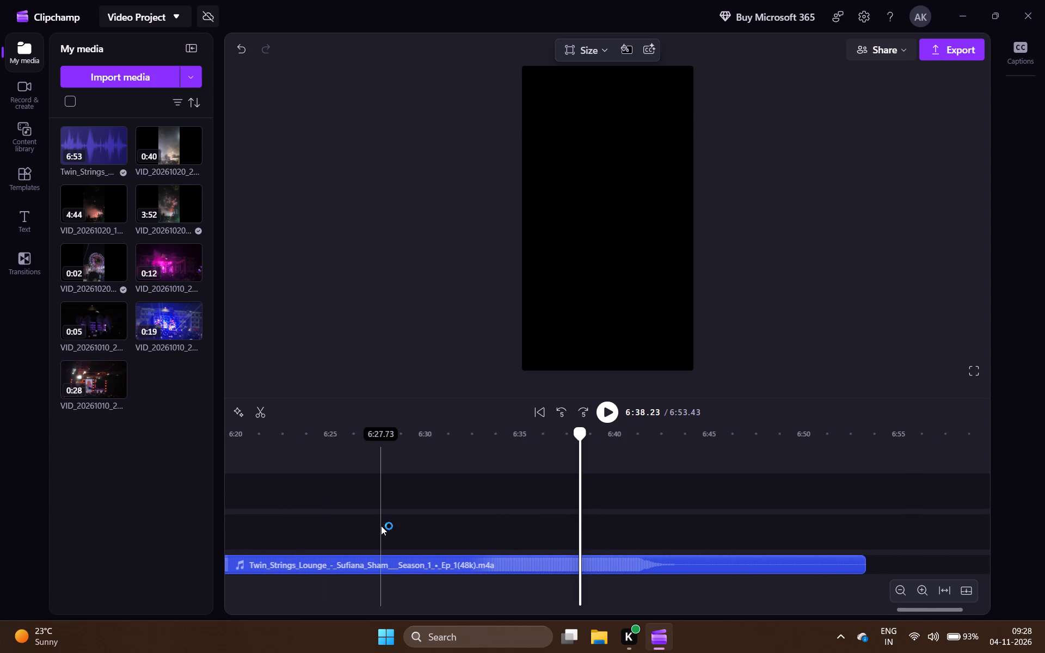
{"action": "scroll", "coordinate": [381, 526], "scroll_direction": "down", "scroll_amount": 6, "text": "ctrl"}
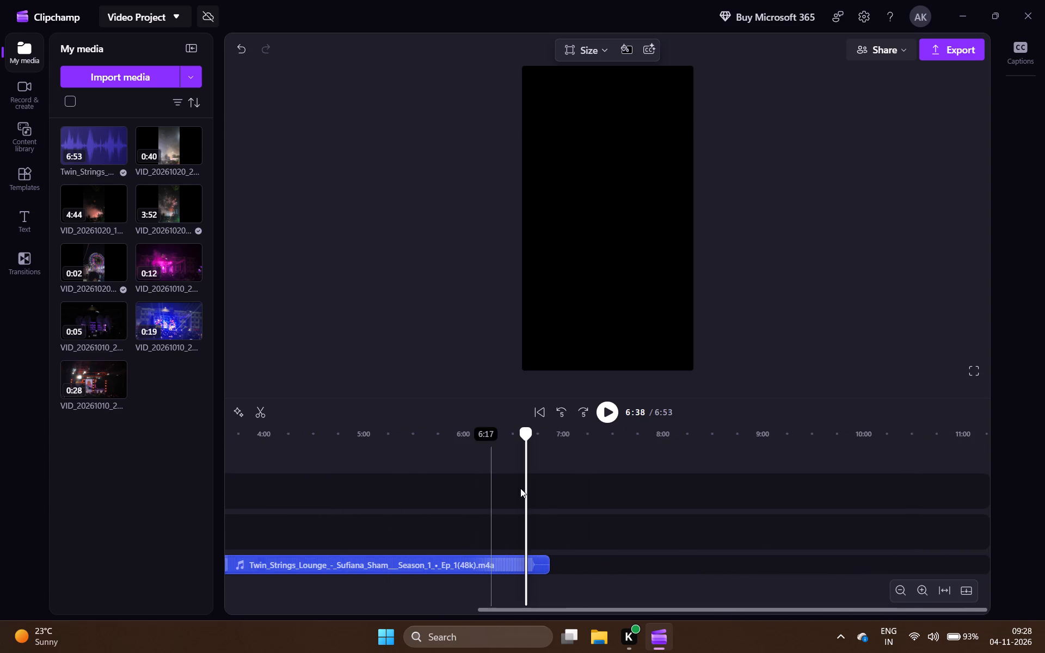
{"action": "left_click", "coordinate": [480, 427]}
{"action": "key", "text": "space"}
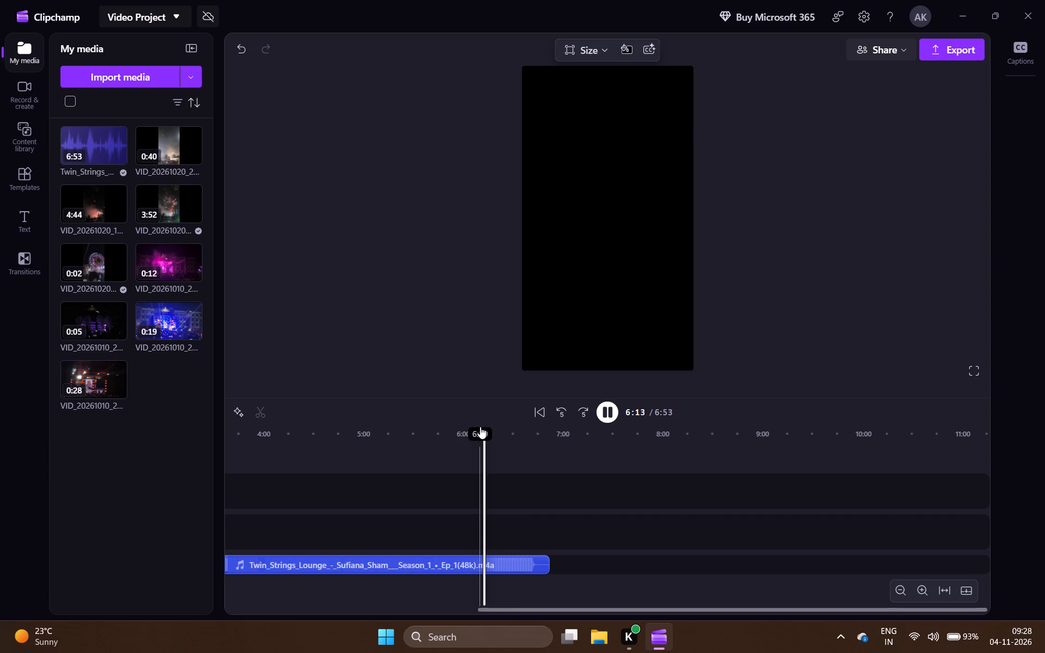
{"action": "key", "text": "space"}
{"action": "left_click", "coordinate": [370, 429]}
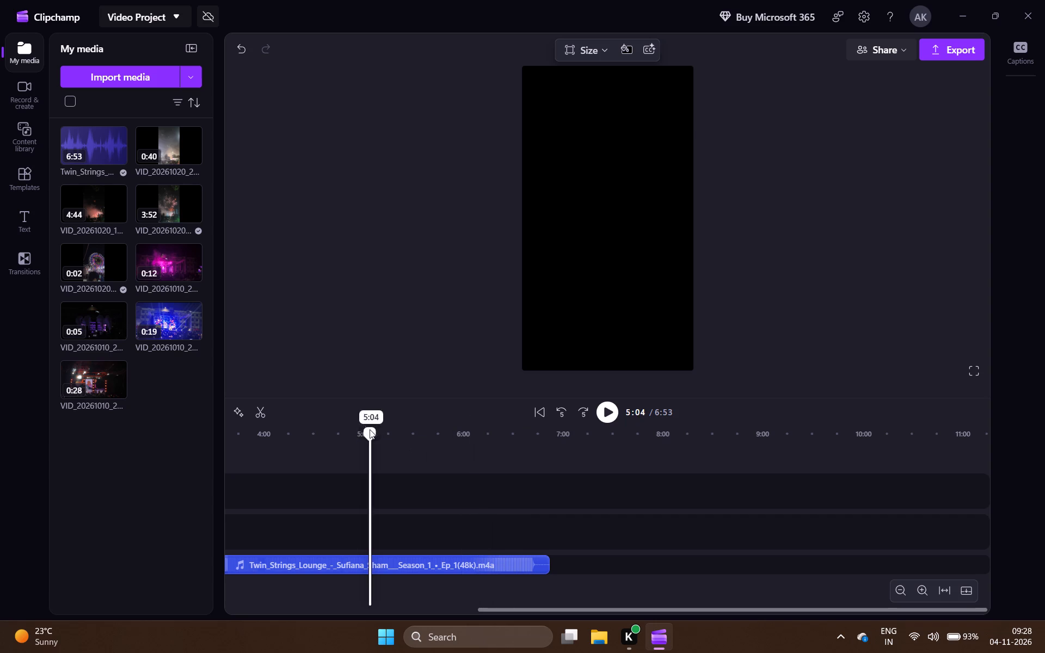
{"action": "key", "text": "space"}
{"action": "key", "text": "space"}
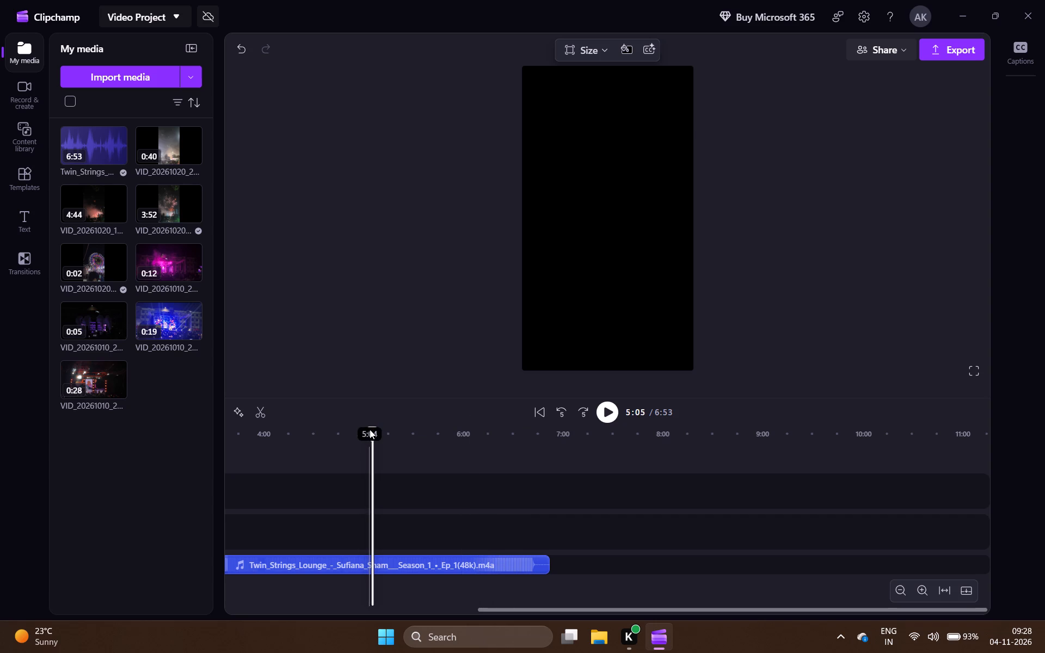
Listen to samples of the soundtrack's middle part, from about 3:36 and 2:42.
{"action": "scroll", "coordinate": [370, 429], "scroll_direction": "right", "scroll_amount": 5}
{"action": "scroll", "coordinate": [418, 483], "scroll_direction": "right", "scroll_amount": 1}
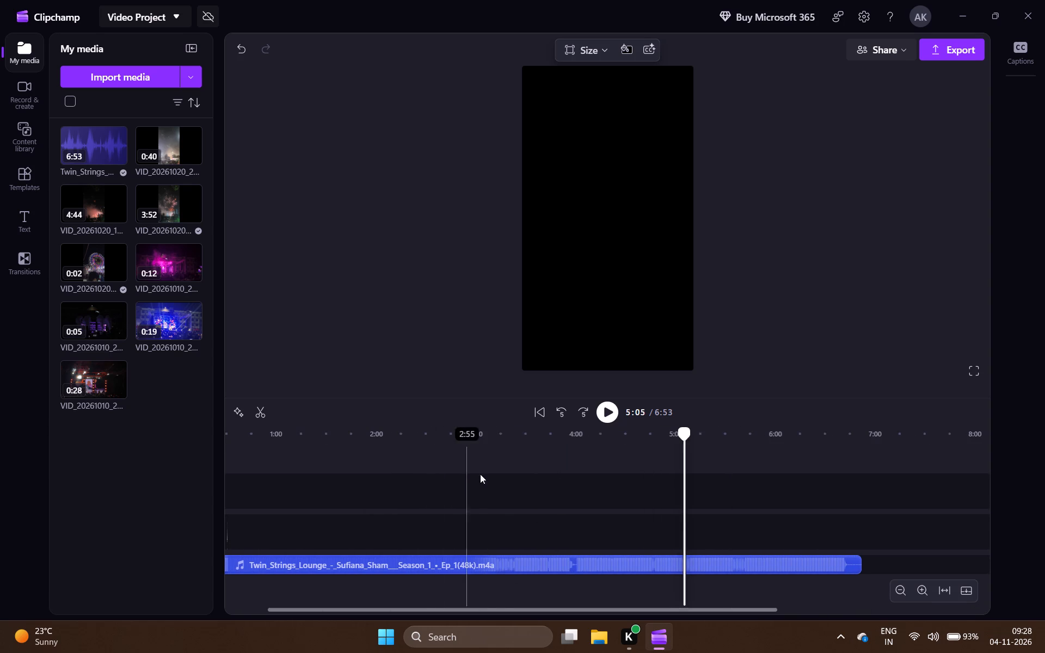
{"action": "left_click", "coordinate": [536, 460]}
{"action": "key", "text": "space"}
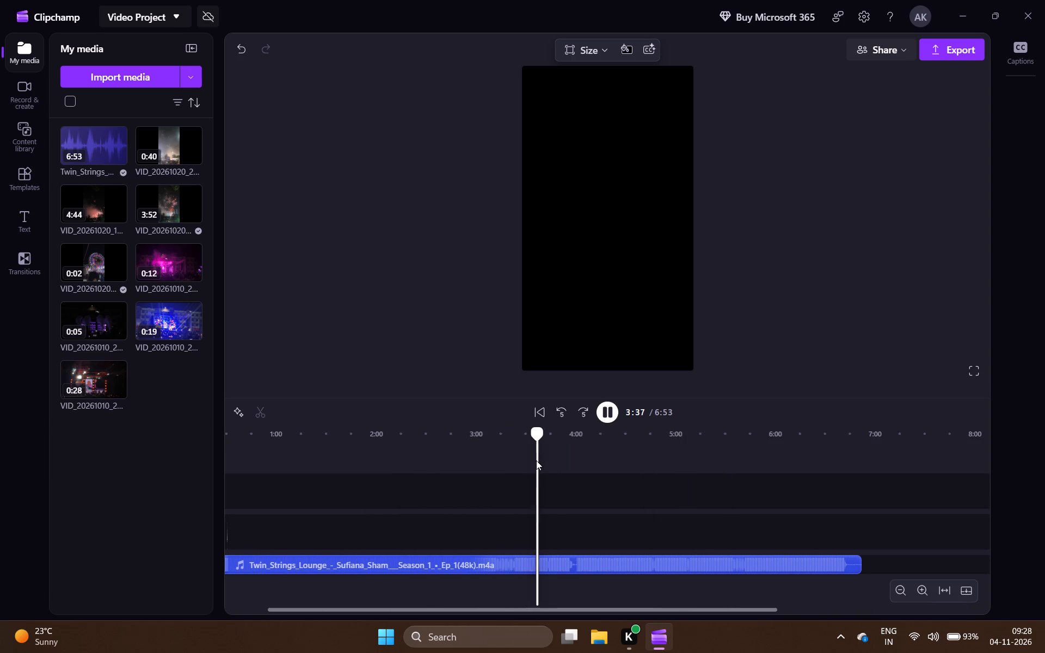
{"action": "key", "text": "space"}
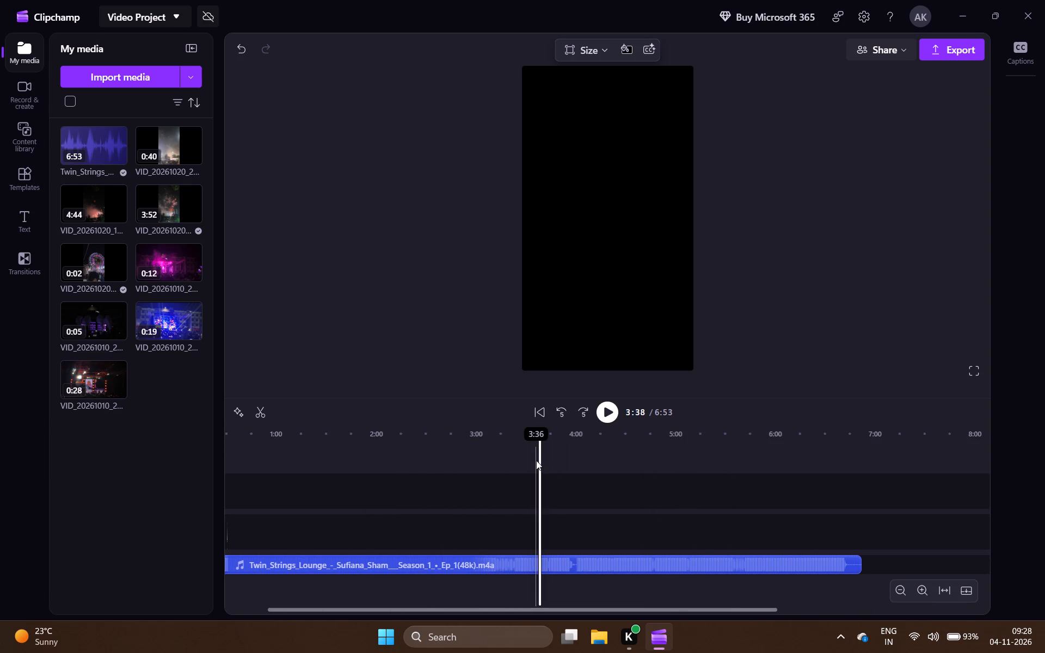
{"action": "scroll", "coordinate": [536, 460], "scroll_direction": "right", "scroll_amount": 2}
{"action": "left_click", "coordinate": [505, 444]}
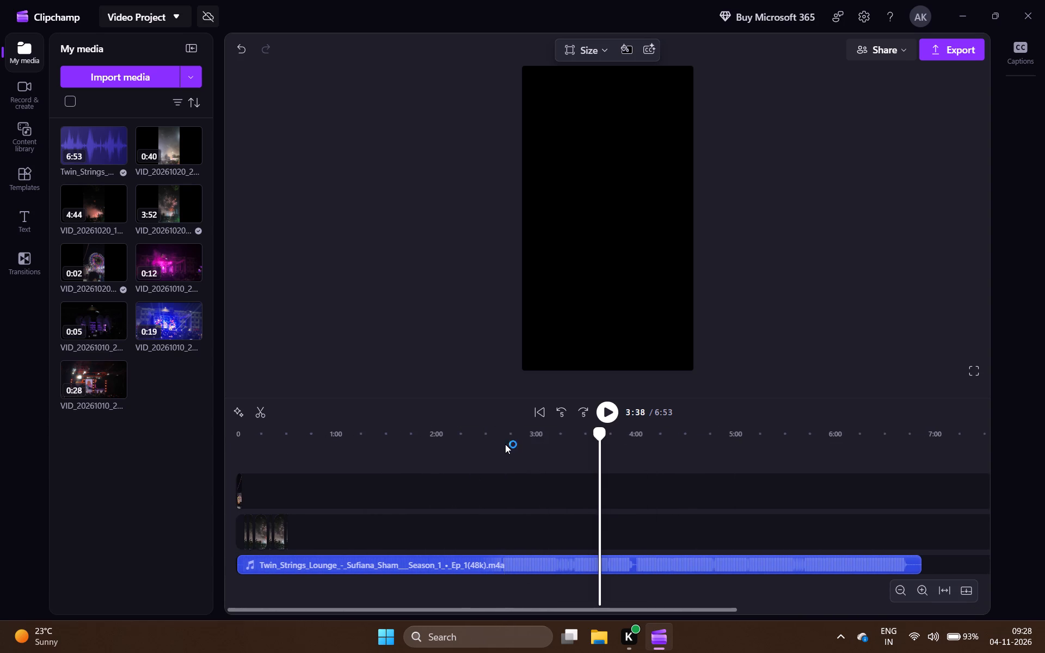
{"action": "key", "text": "space"}
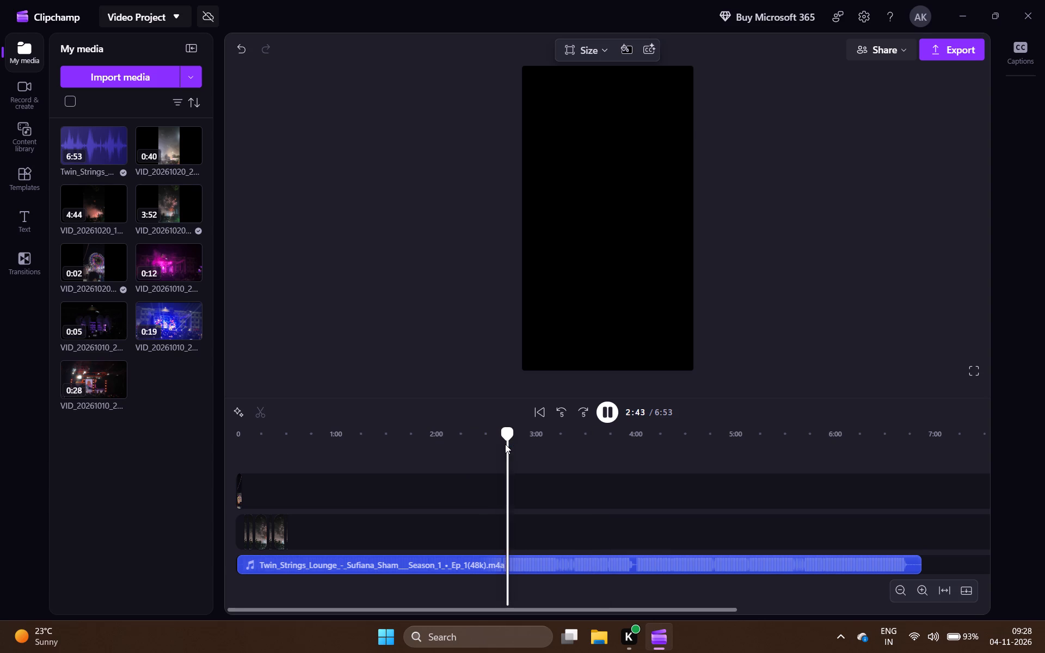
{"action": "key", "text": "space"}
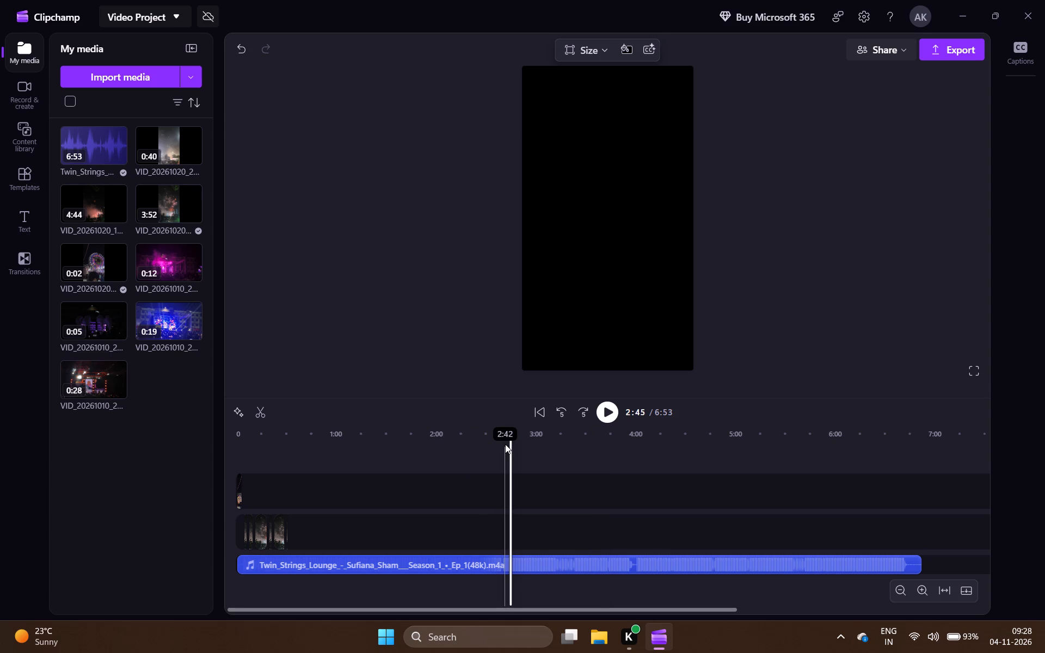
{"action": "key", "text": "space"}
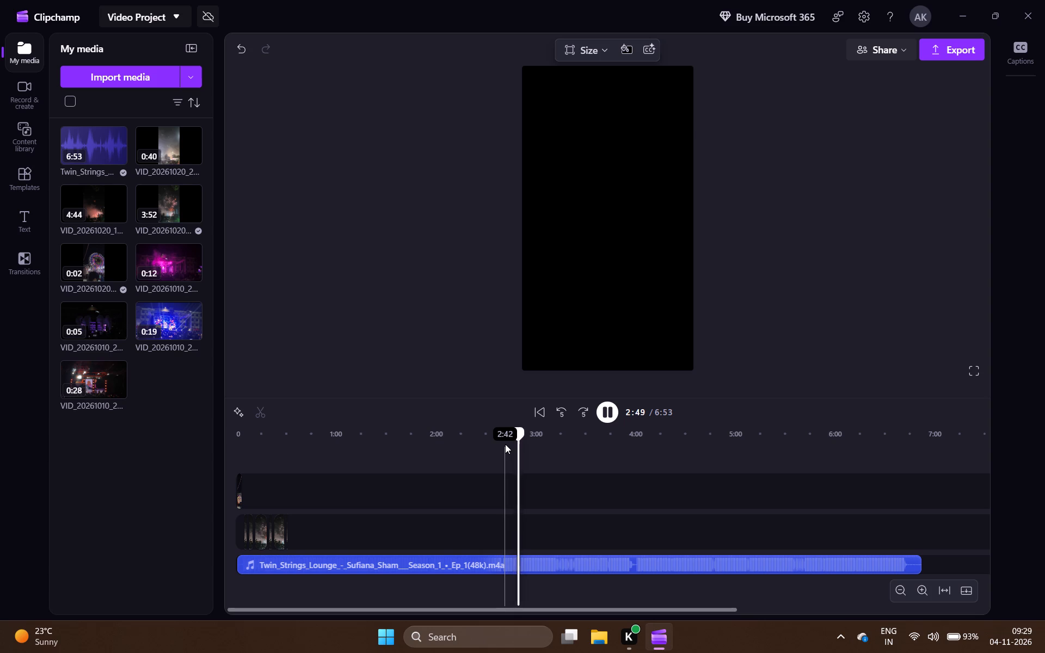
{"action": "key", "text": "space"}
{"action": "key", "text": "space"}
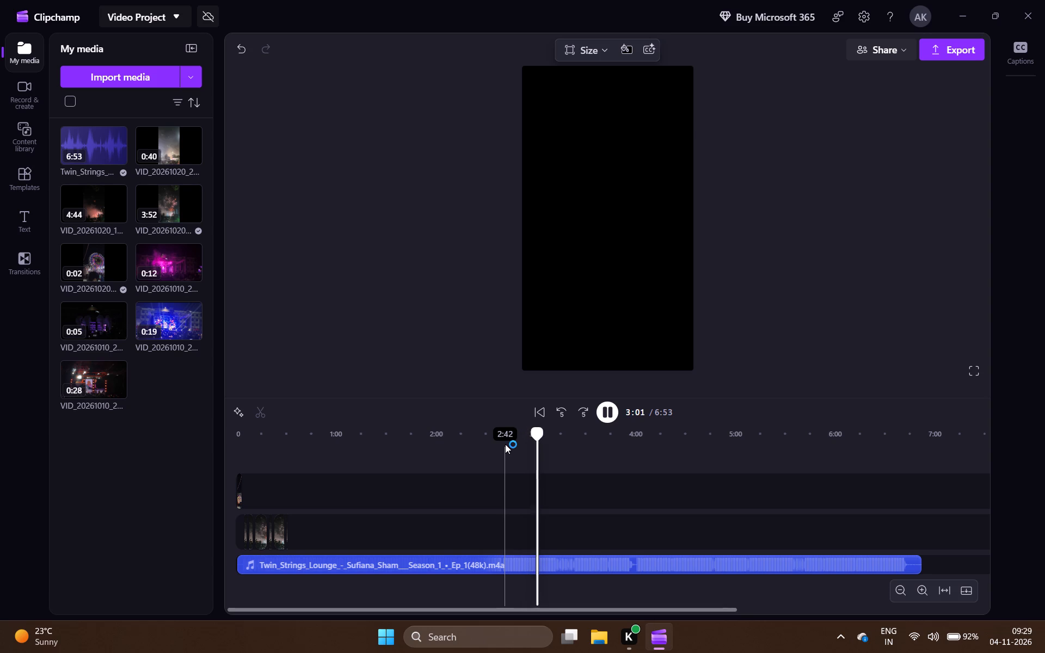
Skim the soundtrack forward in short jumps to about 3:50 while it plays.
{"action": "key", "text": "Right"}
{"action": "key", "text": "Right"}
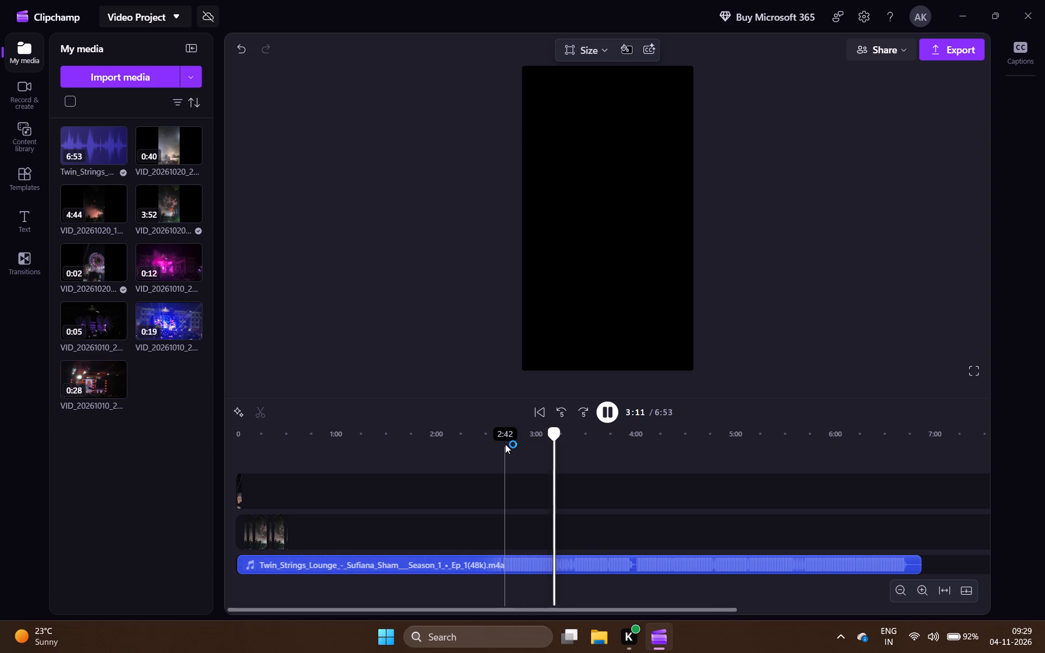
{"action": "key", "text": "Right"}
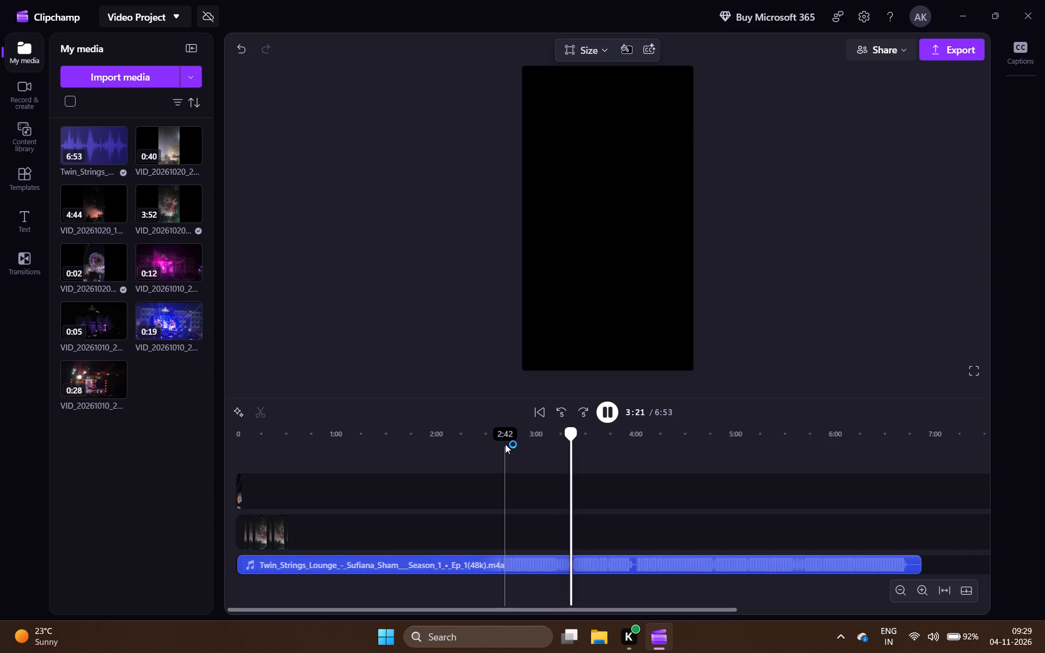
{"action": "key", "text": "Right"}
{"action": "key", "text": "Right"}
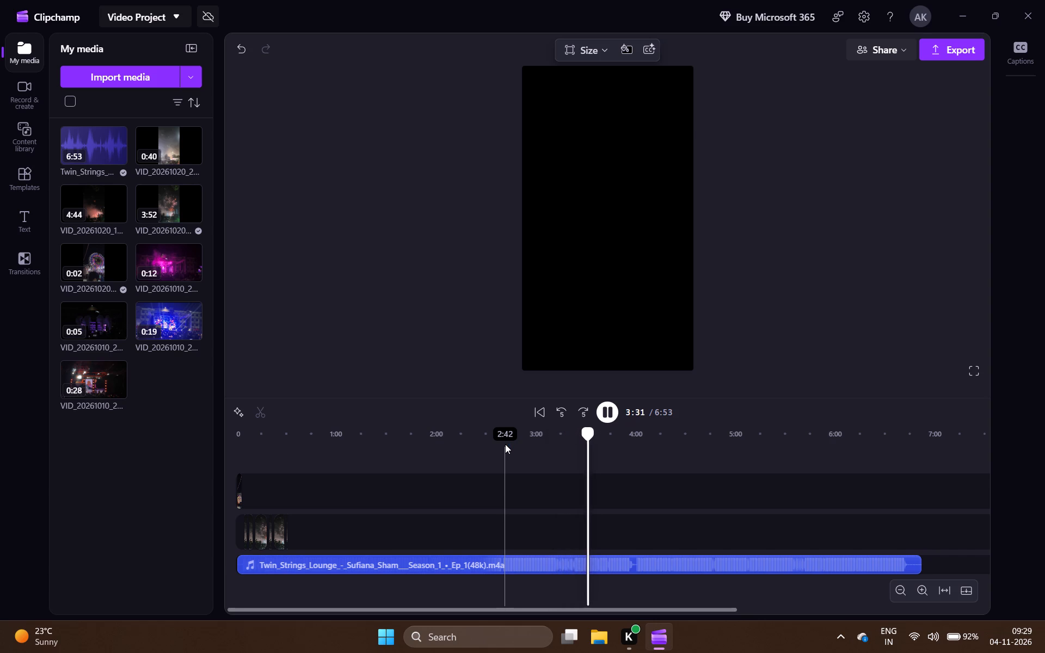
{"action": "key", "text": "Right"}
{"action": "key", "text": "Right"}
{"action": "key", "text": "Right"}
{"action": "key", "text": "Right"}
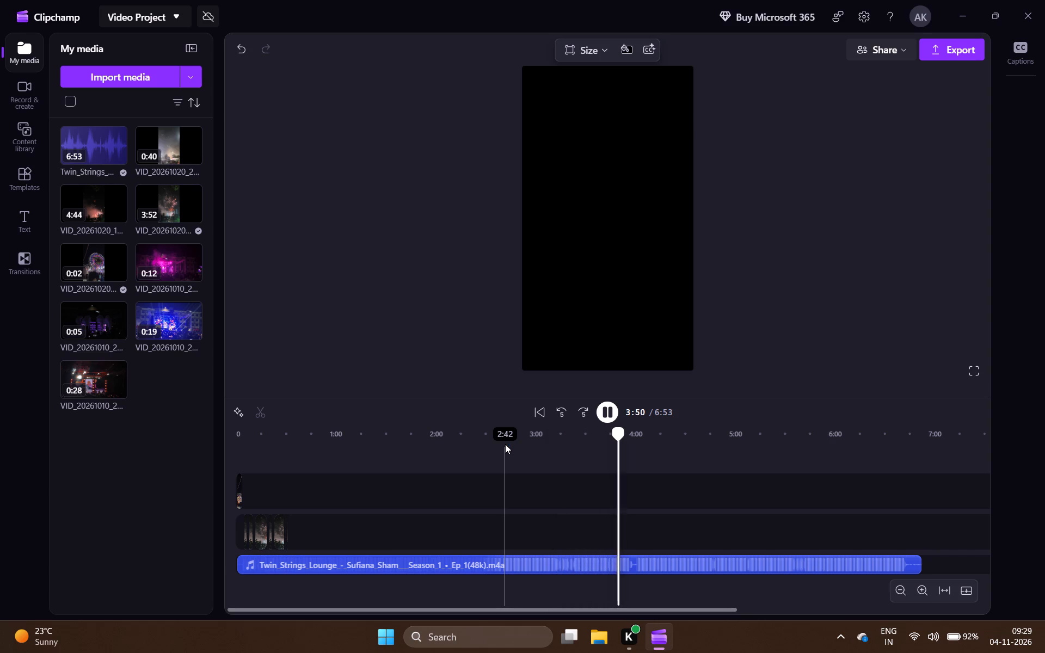
Skim the playing soundtrack backward in short jumps from 3:50 to about 2:17, listening for a suitable section.
{"action": "key", "text": "Left"}
{"action": "key", "text": "Left"}
{"action": "key", "text": "Left"}
{"action": "key", "text": "Left"}
{"action": "key", "text": "Left"}
{"action": "key", "text": "Left"}
{"action": "key", "text": "Left"}
{"action": "key", "text": "Left"}
{"action": "key", "text": "Left"}
{"action": "key", "text": "Left"}
{"action": "key", "text": "Left"}
{"action": "key", "text": "Left"}
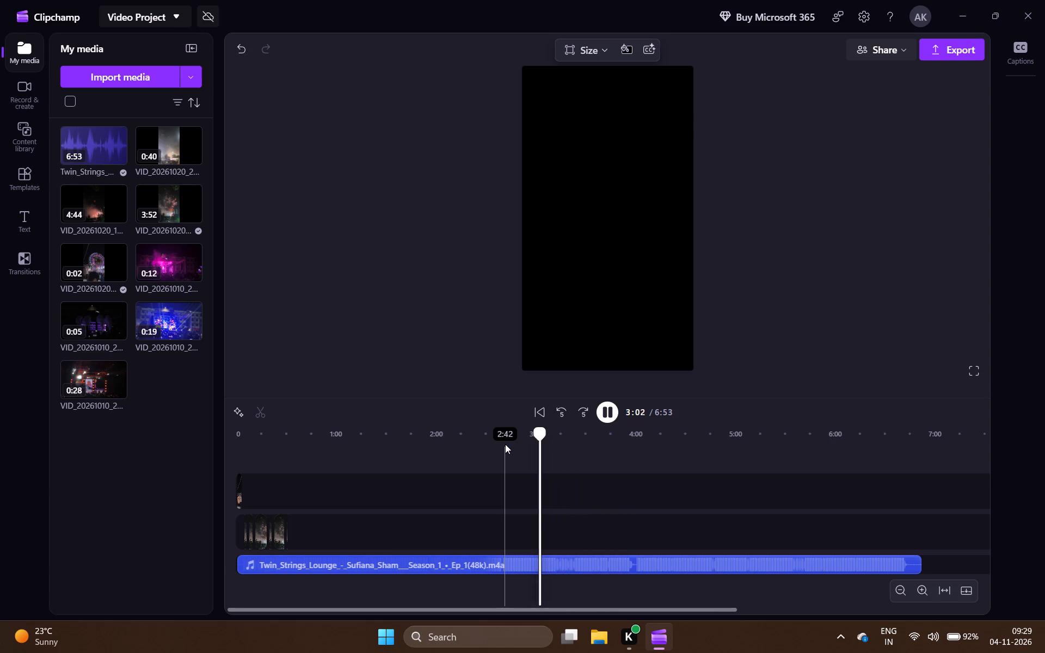
{"action": "key", "text": "Left"}
{"action": "key", "text": "Left"}
{"action": "key", "text": "Left"}
{"action": "key", "text": "Left"}
{"action": "key", "text": "Left"}
{"action": "key", "text": "Left"}
{"action": "key", "text": "Left"}
{"action": "key", "text": "Left"}
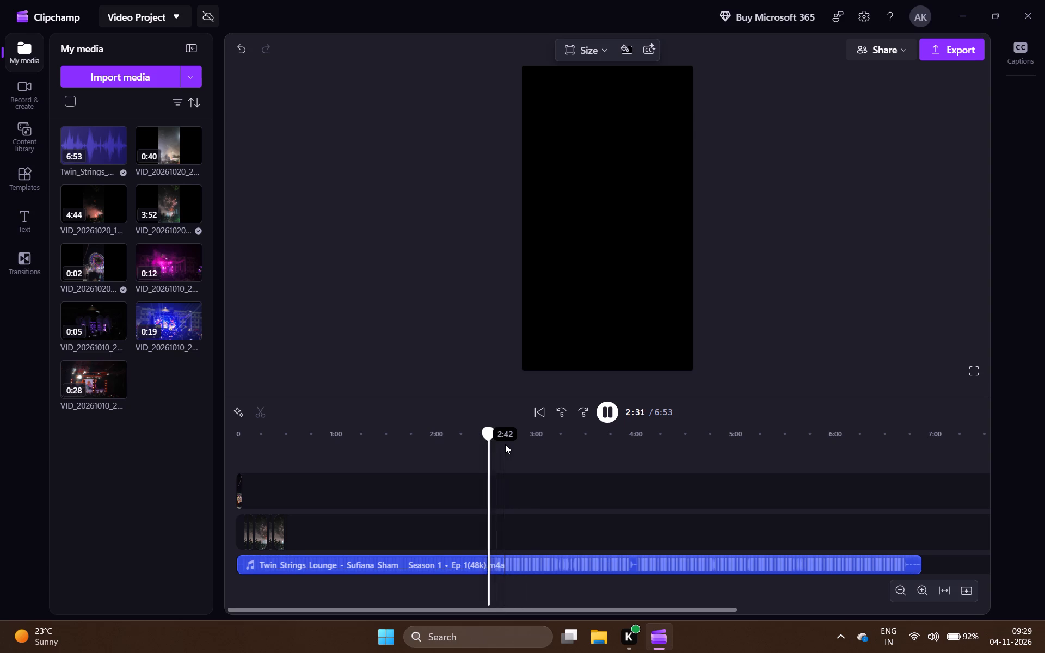
{"action": "key", "text": "Left"}
{"action": "key", "text": "Left"}
{"action": "key", "text": "Left"}
{"action": "key", "text": "Left"}
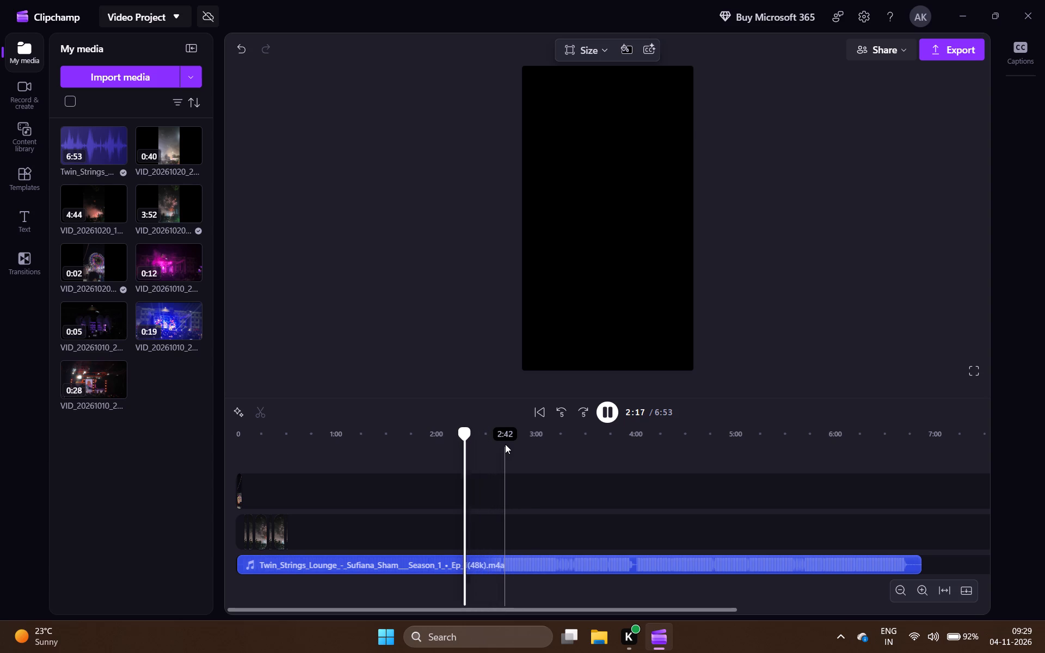
Continue skimming the soundtrack backward in short jumps to about 1:28.
{"action": "key", "text": "Left"}
{"action": "key", "text": "Left"}
{"action": "key", "text": "Left"}
{"action": "key", "text": "Left"}
{"action": "key", "text": "Left"}
{"action": "key", "text": "Left"}
{"action": "key", "text": "Left"}
{"action": "key", "text": "Left"}
{"action": "key", "text": "Left"}
{"action": "key", "text": "Left"}
{"action": "key", "text": "Left"}
{"action": "key", "text": "Left"}
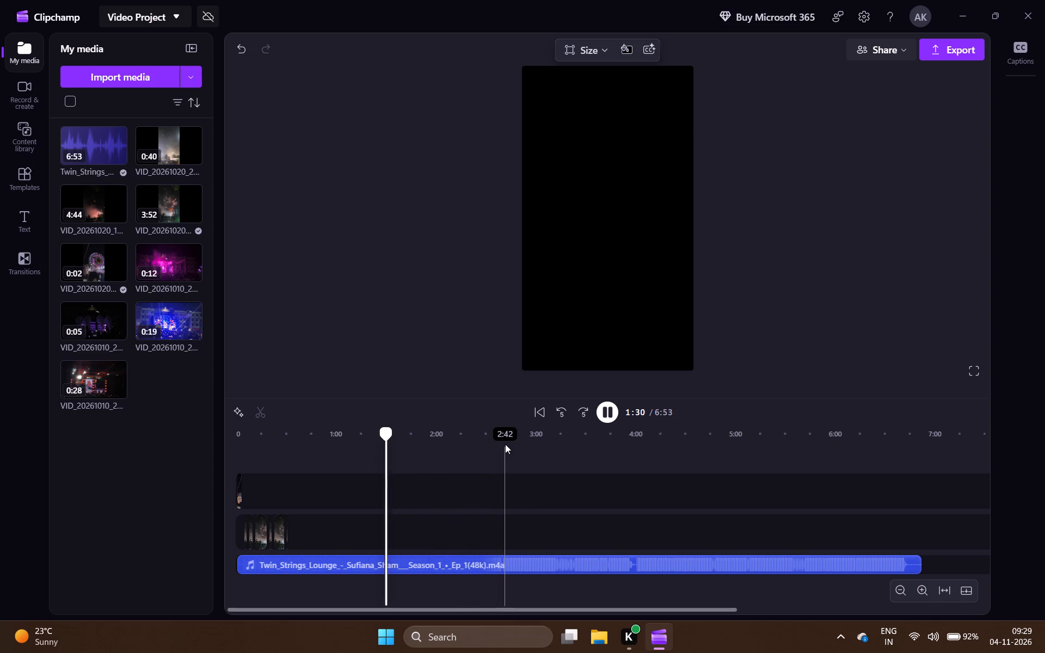
{"action": "key", "text": "Left"}
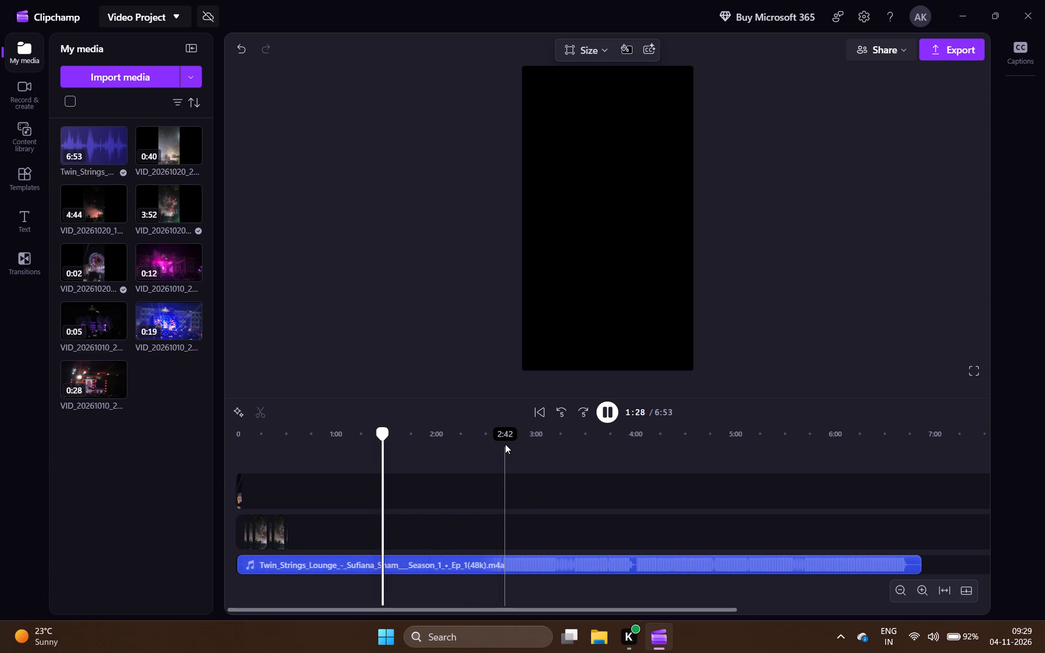
Locate the wanted section's start by listening around 1:38, and split the Twin Strings soundtrack at 1:34.
{"action": "key", "text": "Right"}
{"action": "key", "text": "Right"}
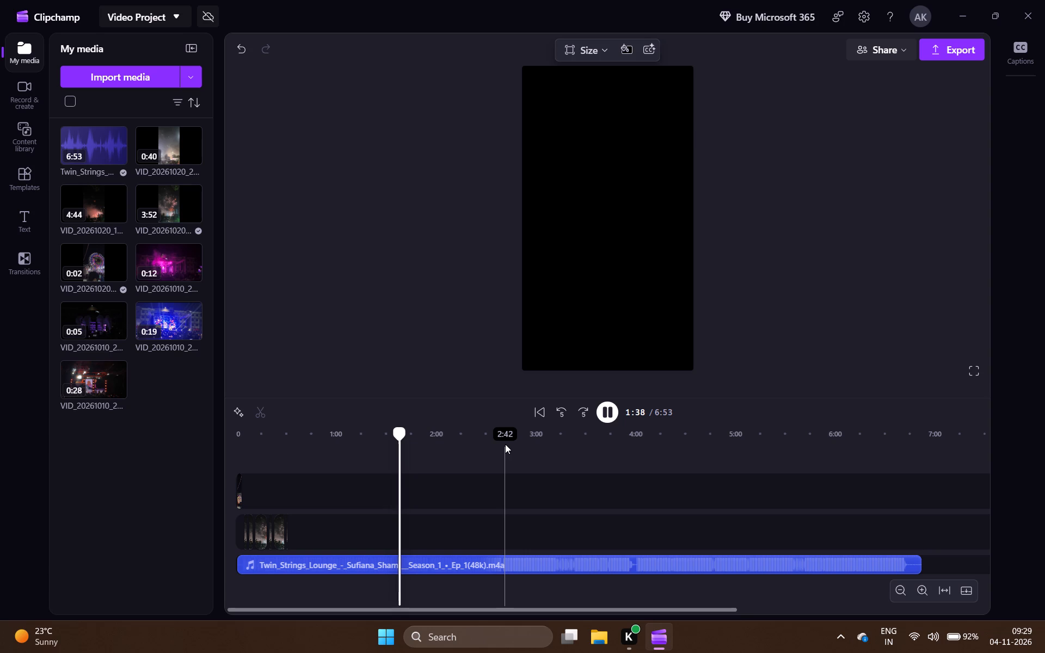
{"action": "key", "text": "Left"}
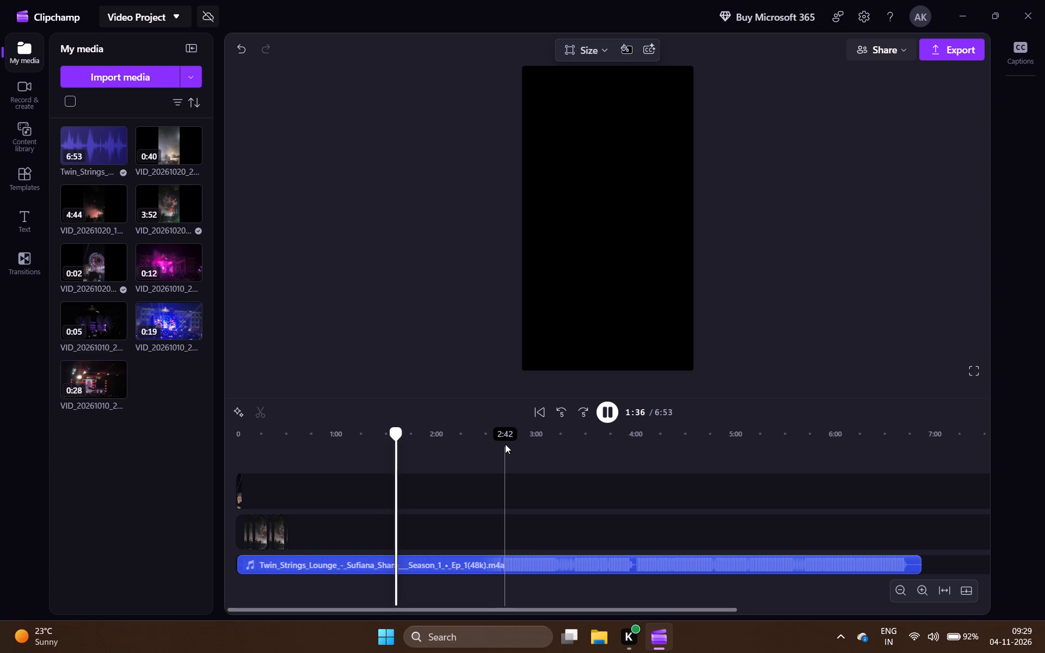
{"action": "key", "text": "space"}
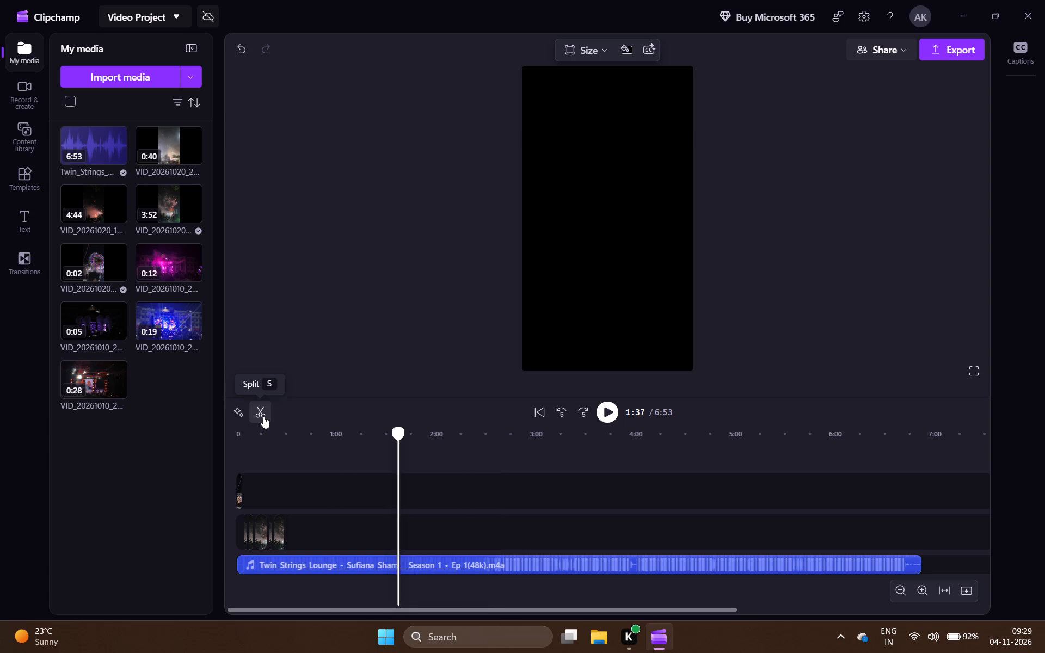
{"action": "key", "text": "space"}
{"action": "key", "text": "space"}
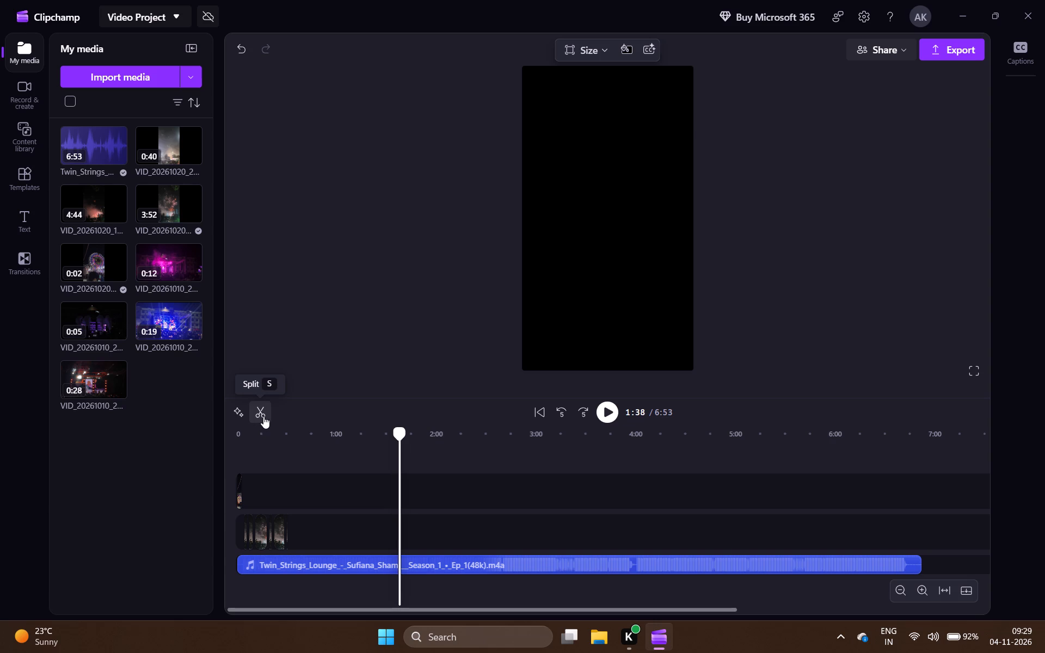
{"action": "key", "text": "Left"}
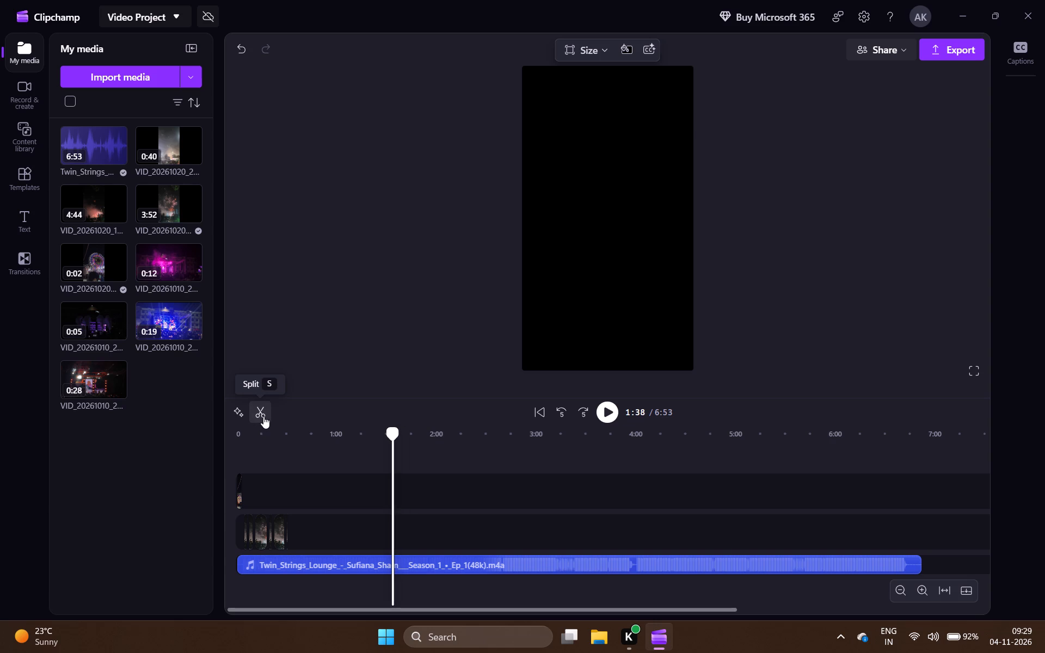
{"action": "left_click", "coordinate": [263, 416]}
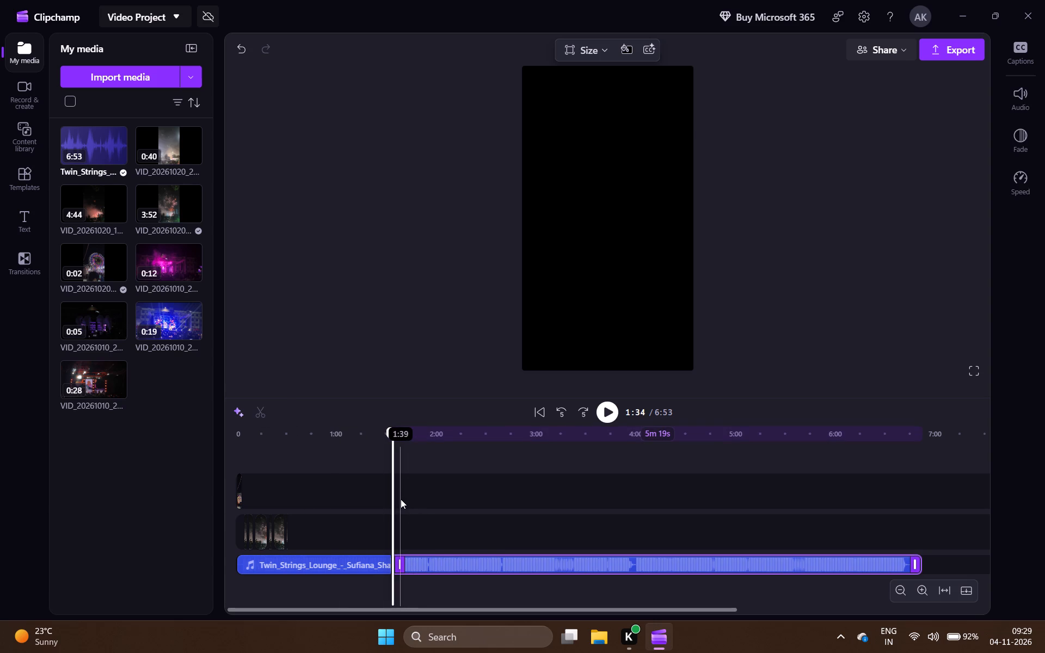
Listen to the soundtrack from 1:34 and split it at 2:08 to close the wanted section.
{"action": "key", "text": "space"}
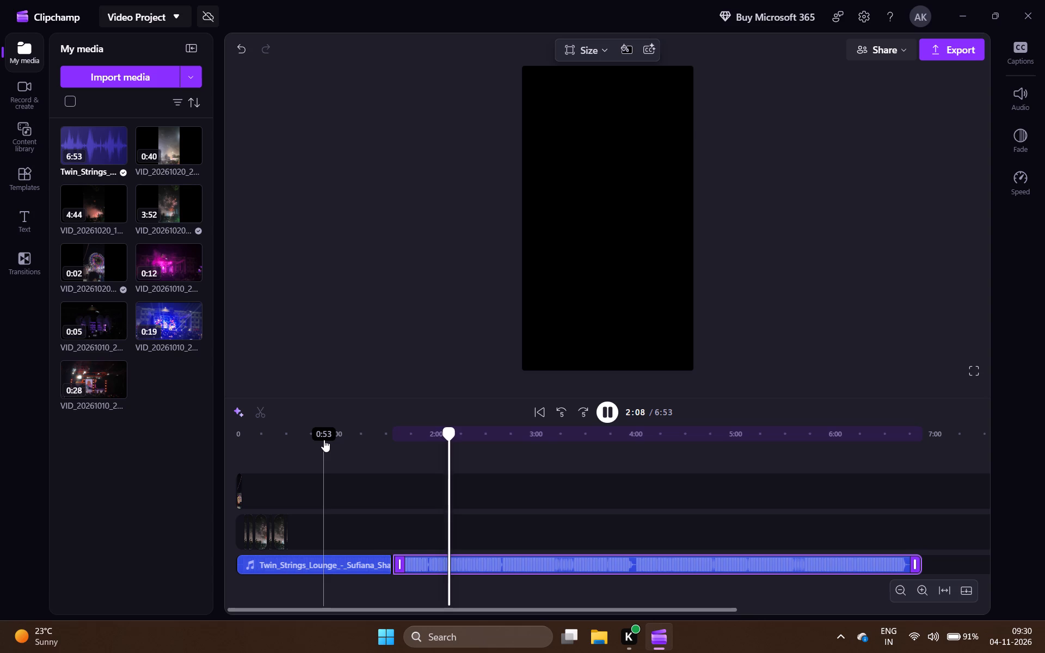
{"action": "key", "text": "space"}
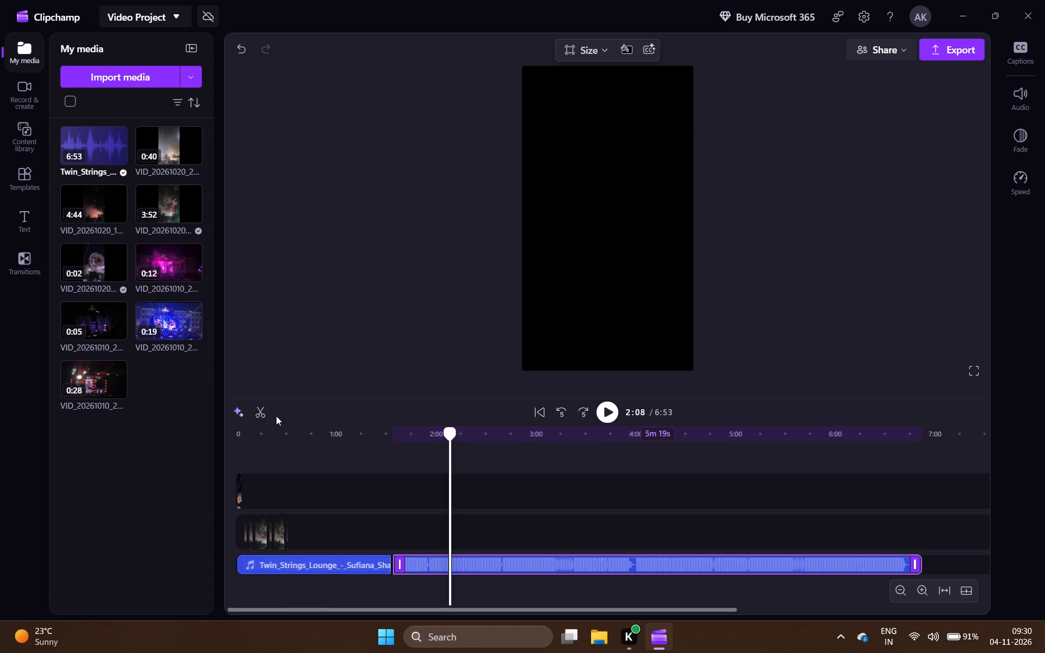
{"action": "left_click", "coordinate": [267, 412]}
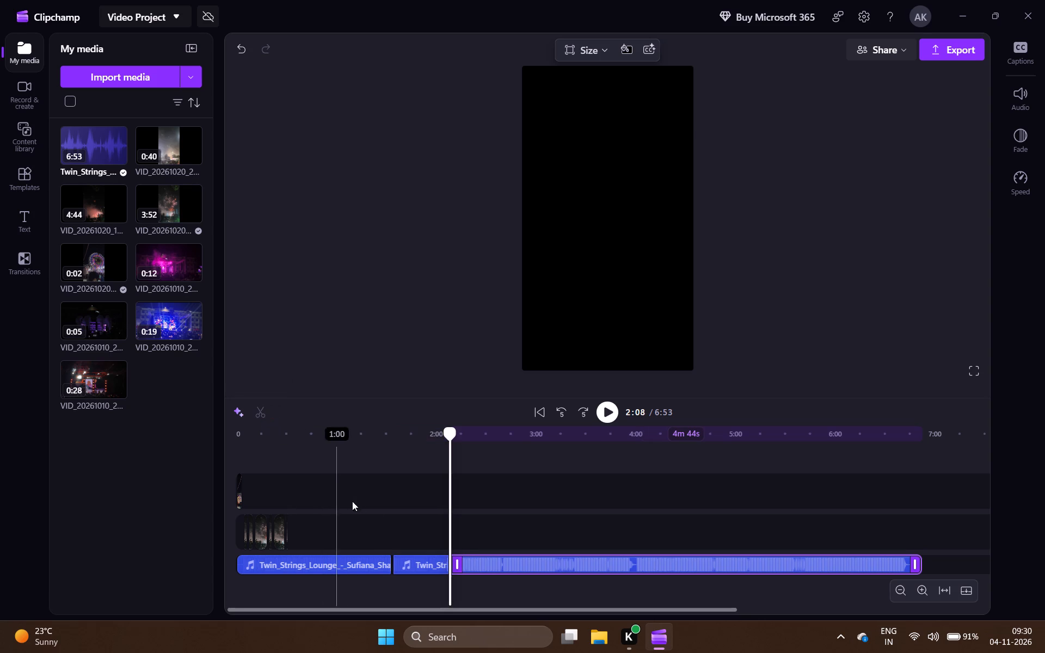
Delete the soundtrack pieces before 1:34 and after 2:08, keeping only the middle section.
{"action": "left_click", "coordinate": [356, 567]}
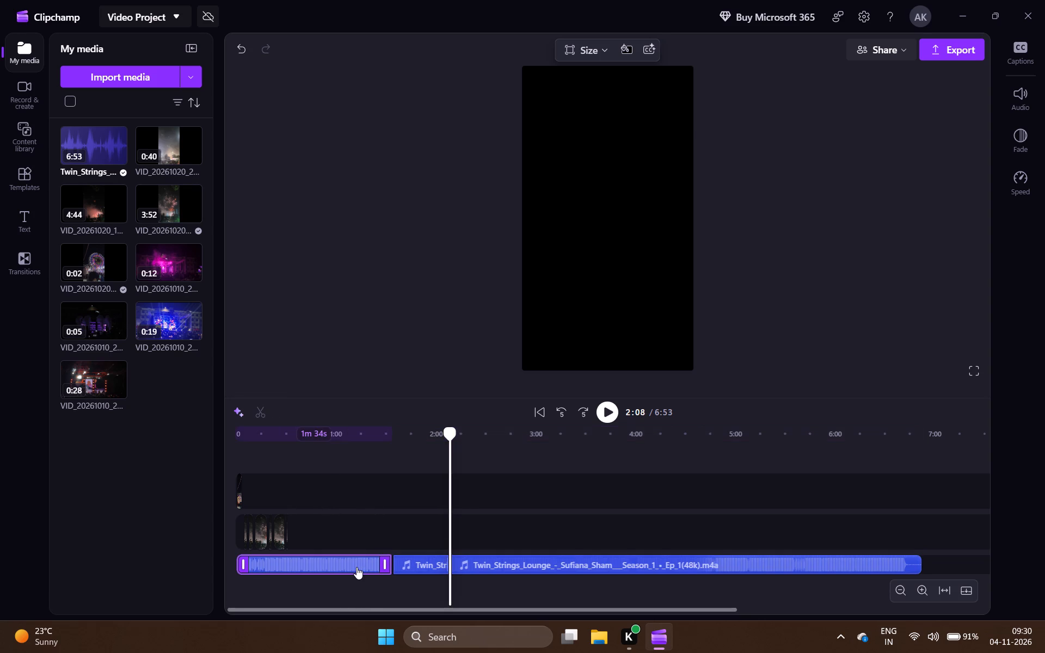
{"action": "key", "text": "Delete"}
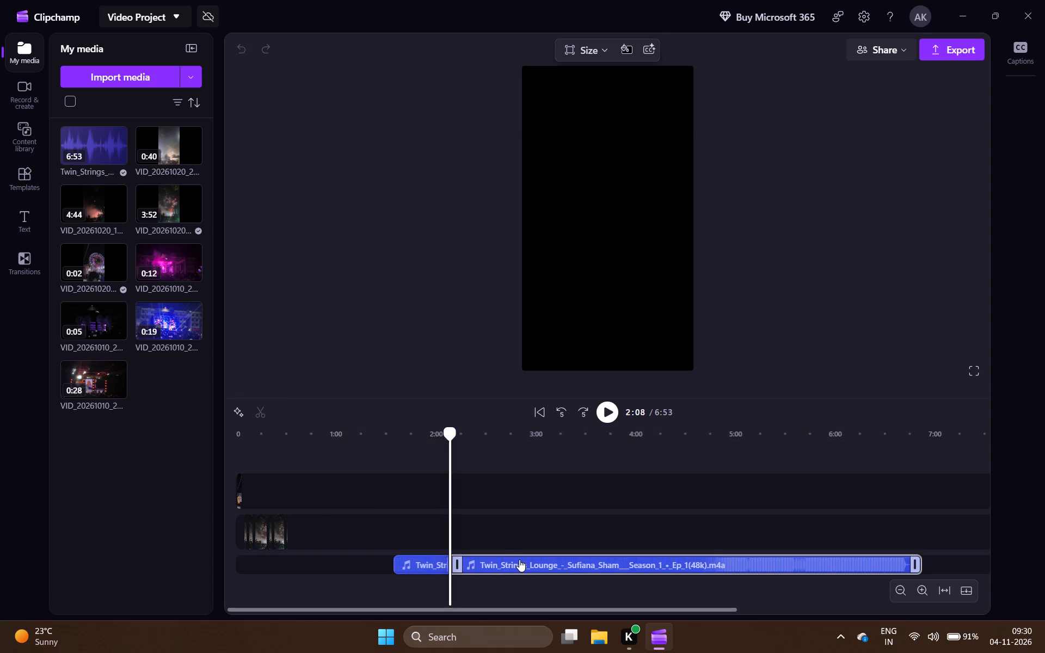
{"action": "left_click", "coordinate": [519, 559]}
{"action": "key", "text": "Delete"}
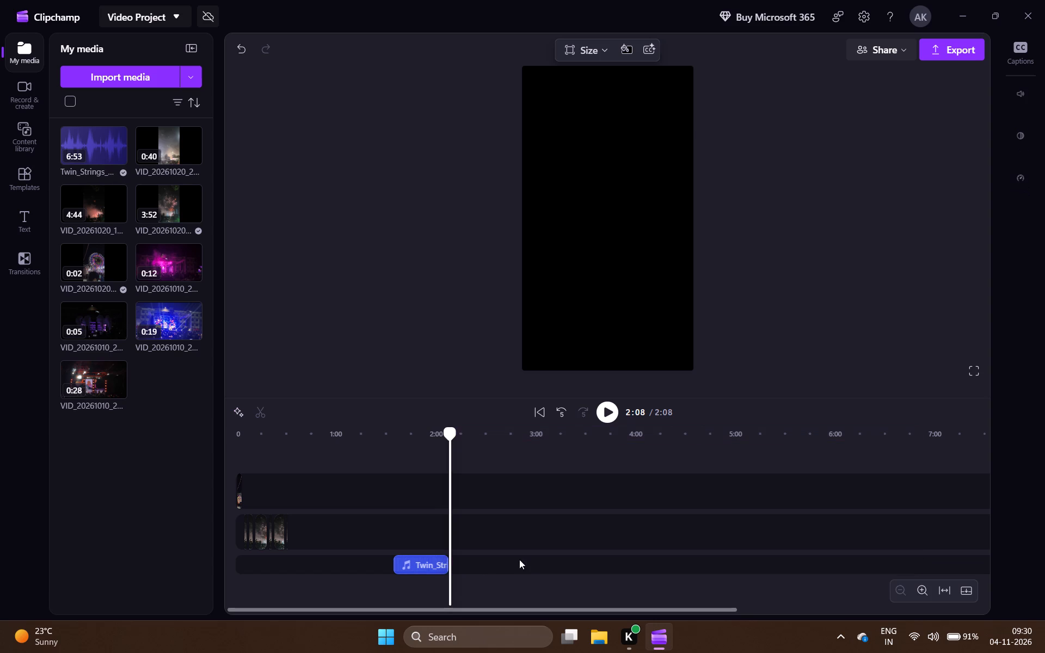
Move the remaining 34-second soundtrack piece to the very start of the timeline, beneath the video clips.
{"action": "left_click", "coordinate": [426, 566]}
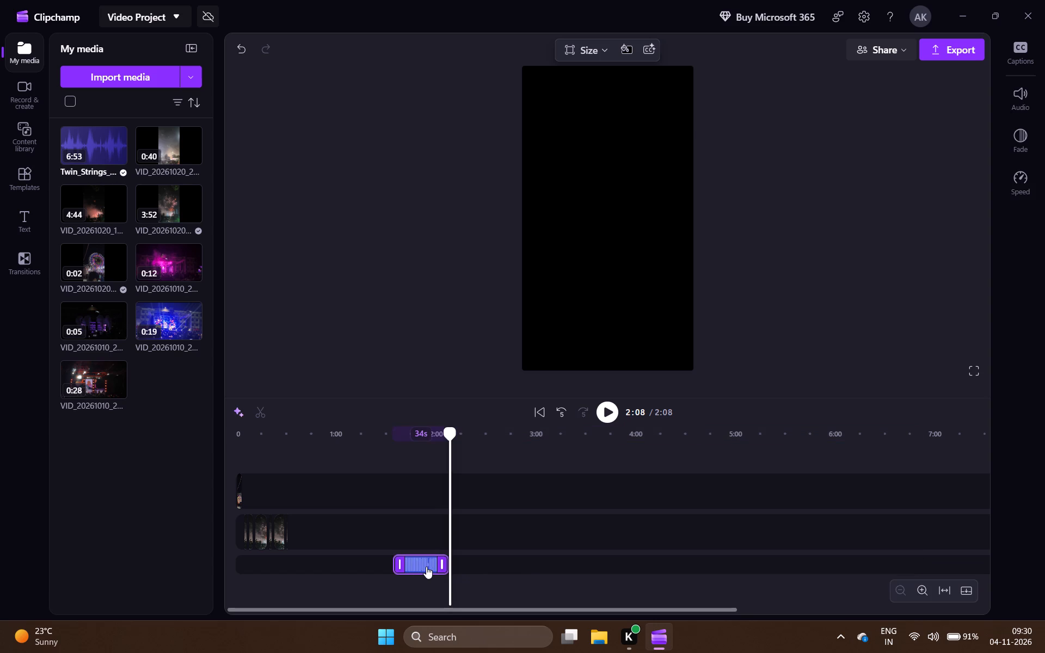
{"action": "left_click_drag", "start_coordinate": [426, 566], "coordinate": [271, 566]}
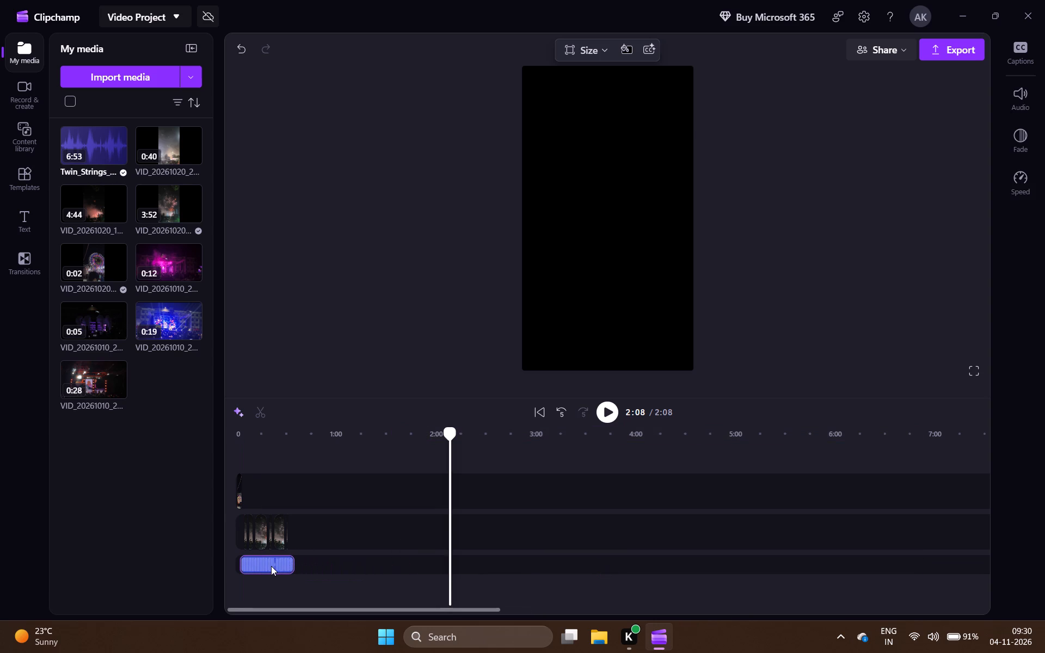
{"action": "left_click_drag", "start_coordinate": [271, 566], "coordinate": [267, 566]}
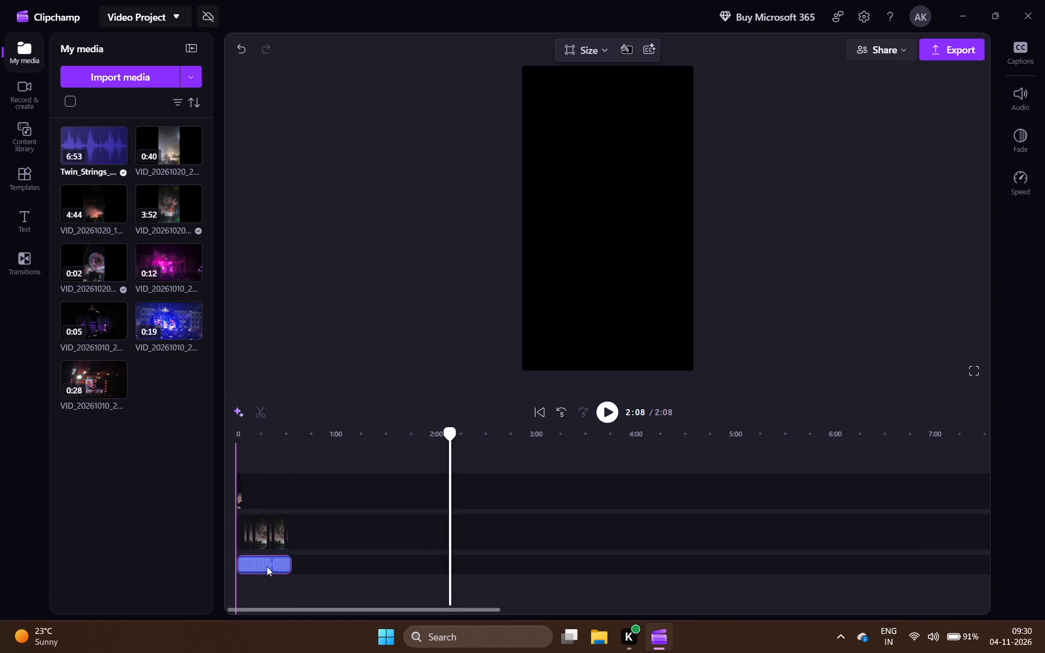
{"action": "left_click_drag", "start_coordinate": [267, 566], "coordinate": [267, 566]}
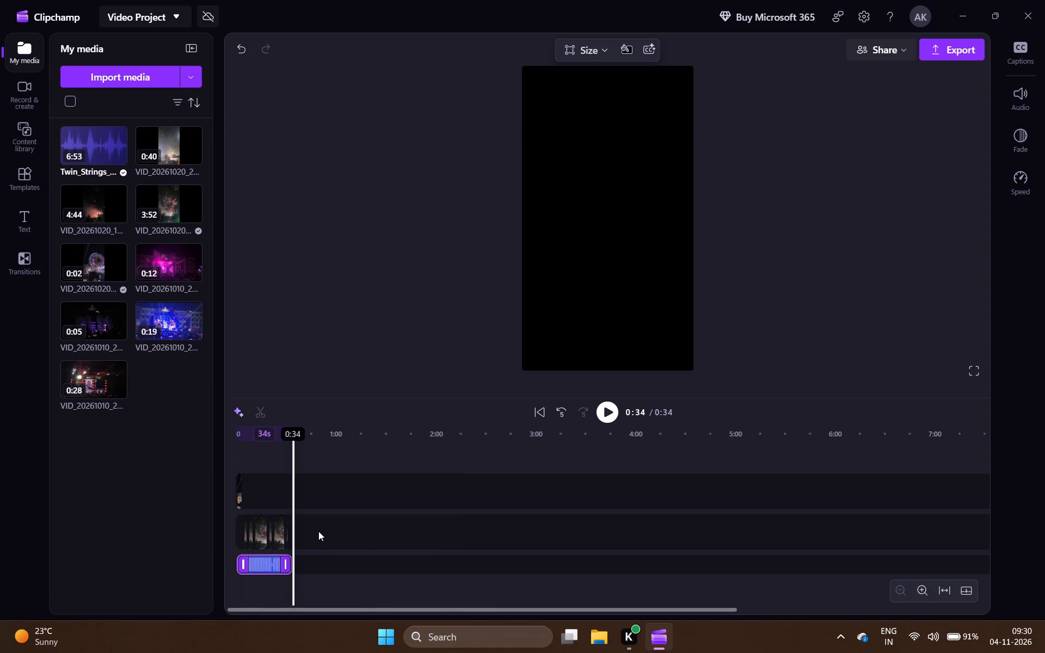
Preview the first two seconds of the project with the trimmed soundtrack.
{"action": "scroll", "coordinate": [320, 532], "scroll_direction": "right", "scroll_amount": 4}
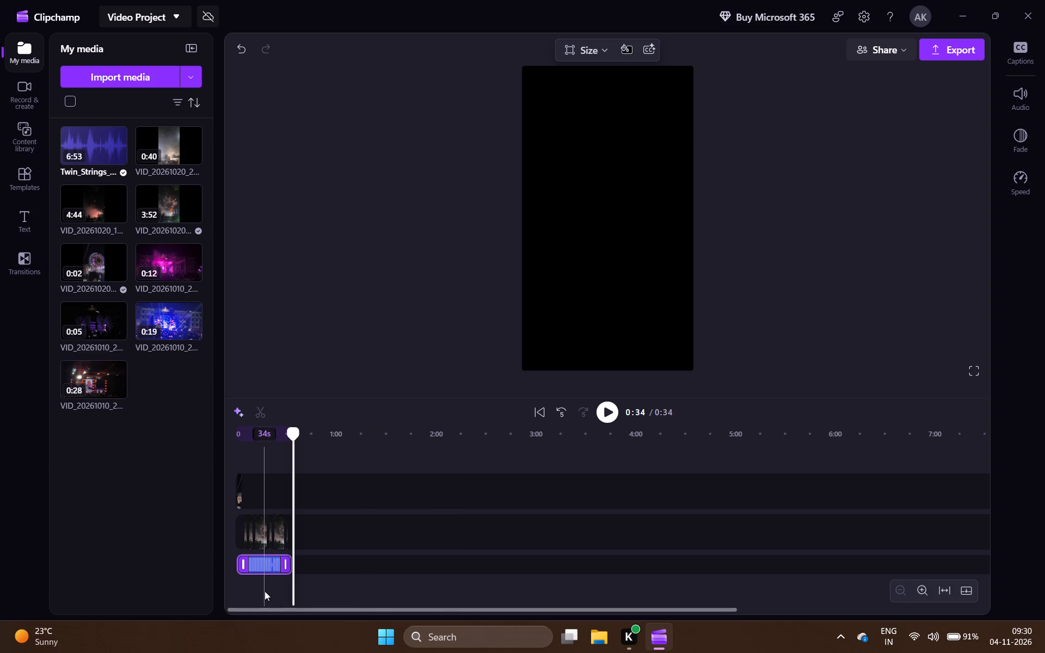
{"action": "scroll", "coordinate": [265, 591], "scroll_direction": "up", "scroll_amount": 10, "text": "ctrl"}
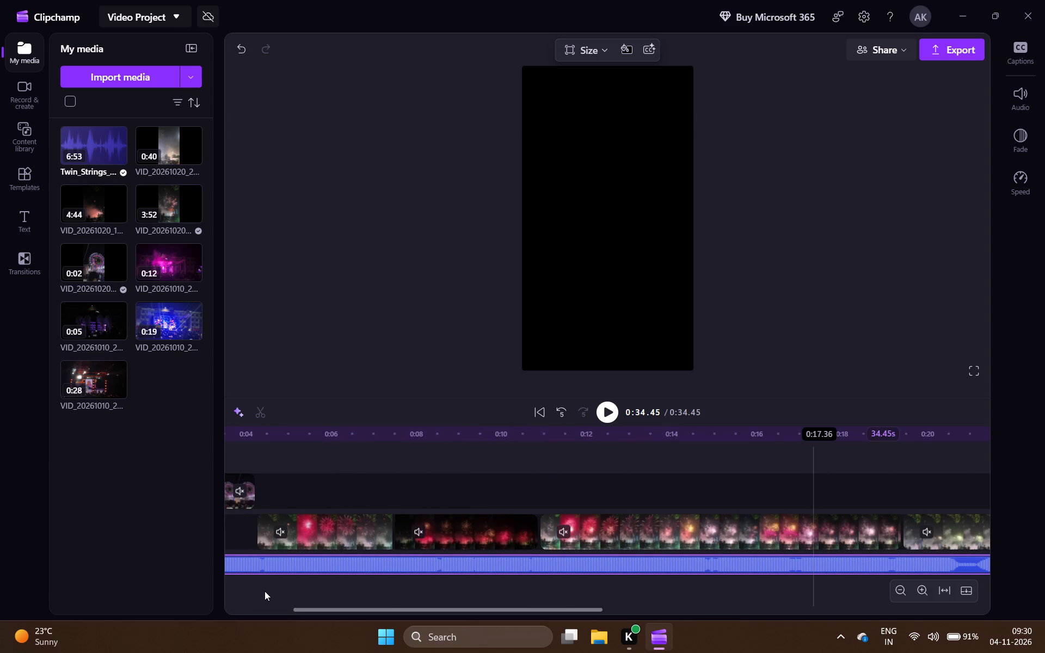
{"action": "scroll", "coordinate": [265, 591], "scroll_direction": "down", "scroll_amount": 1, "text": "ctrl"}
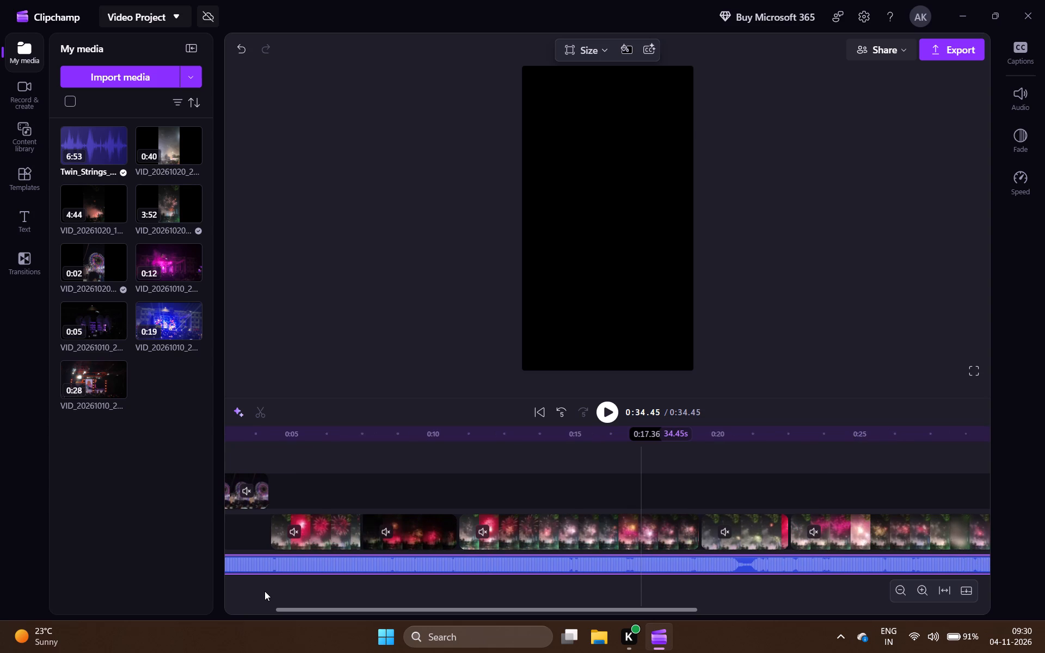
{"action": "scroll", "coordinate": [265, 591], "scroll_direction": "down", "scroll_amount": 2, "text": "ctrl"}
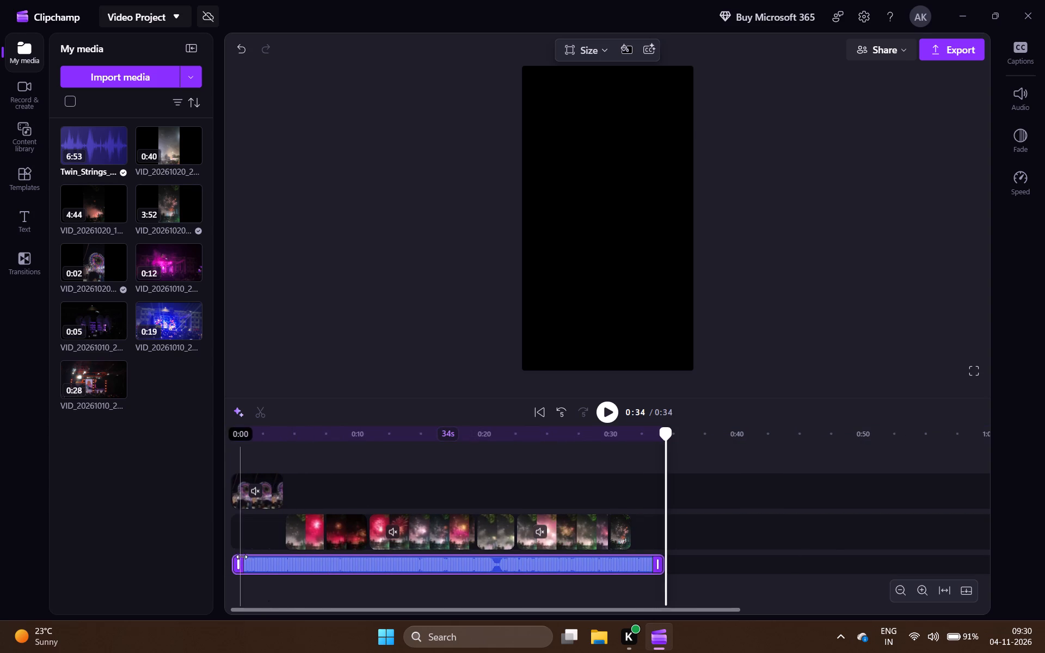
{"action": "left_click", "coordinate": [545, 415]}
{"action": "key", "text": "space"}
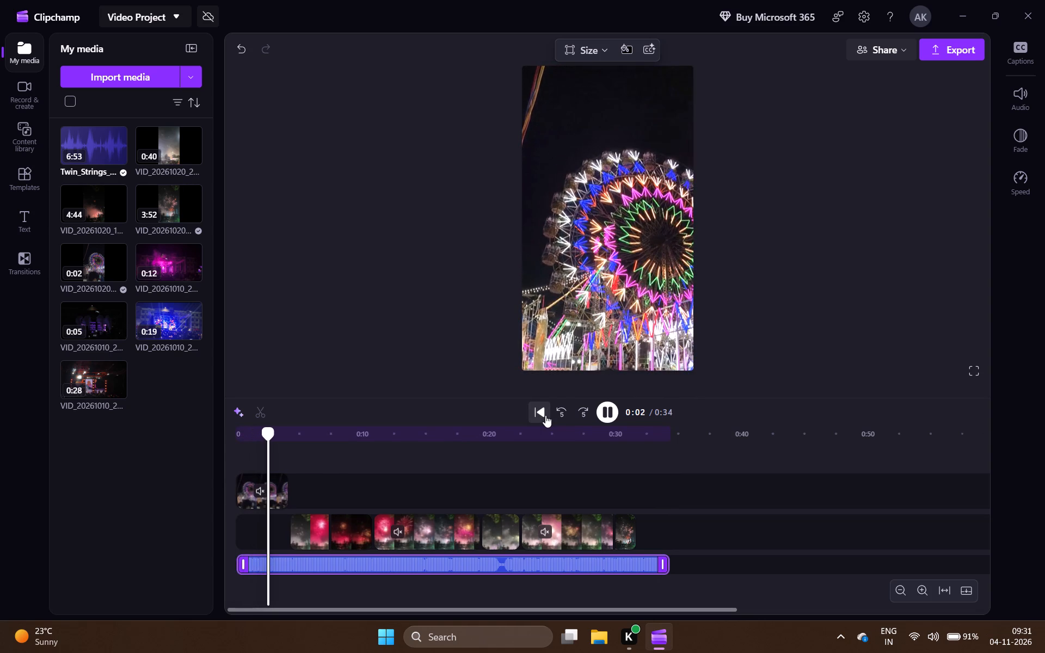
{"action": "key", "text": "space"}
Return to the start and play the Ferris wheel clip in short bursts up to about 0:04, checking it against the music.
{"action": "key", "text": "Left"}
{"action": "key", "text": "Left"}
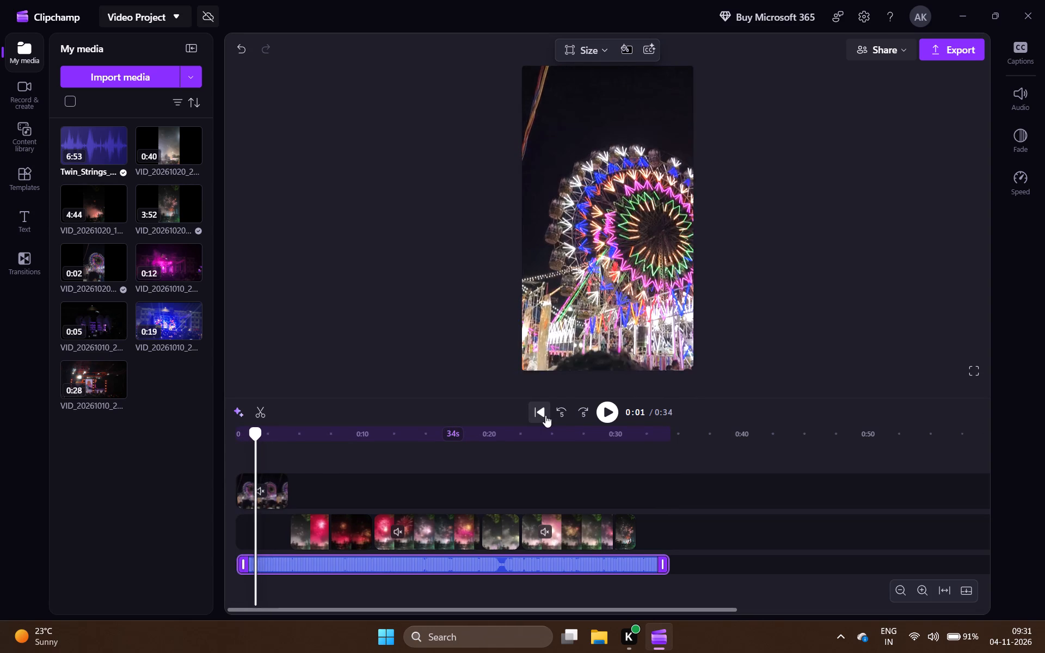
{"action": "key", "text": "Left"}
{"action": "key", "text": "Left"}
{"action": "key", "text": "Left"}
{"action": "key", "text": "space"}
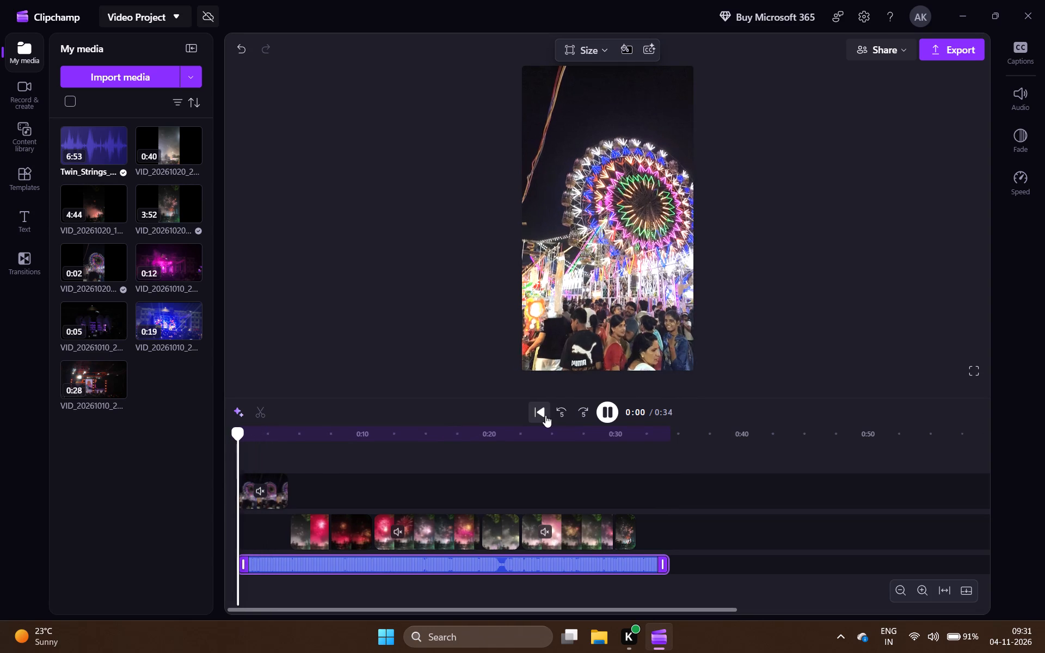
{"action": "key", "text": "space"}
{"action": "key", "text": "space"}
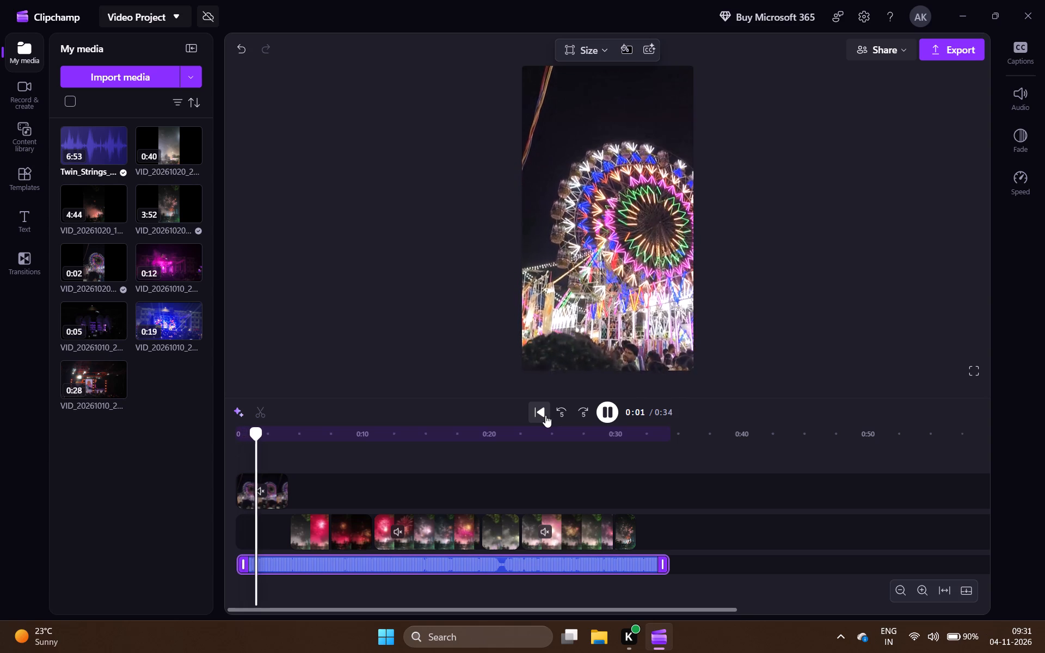
{"action": "key", "text": "space"}
{"action": "key", "text": "space"}
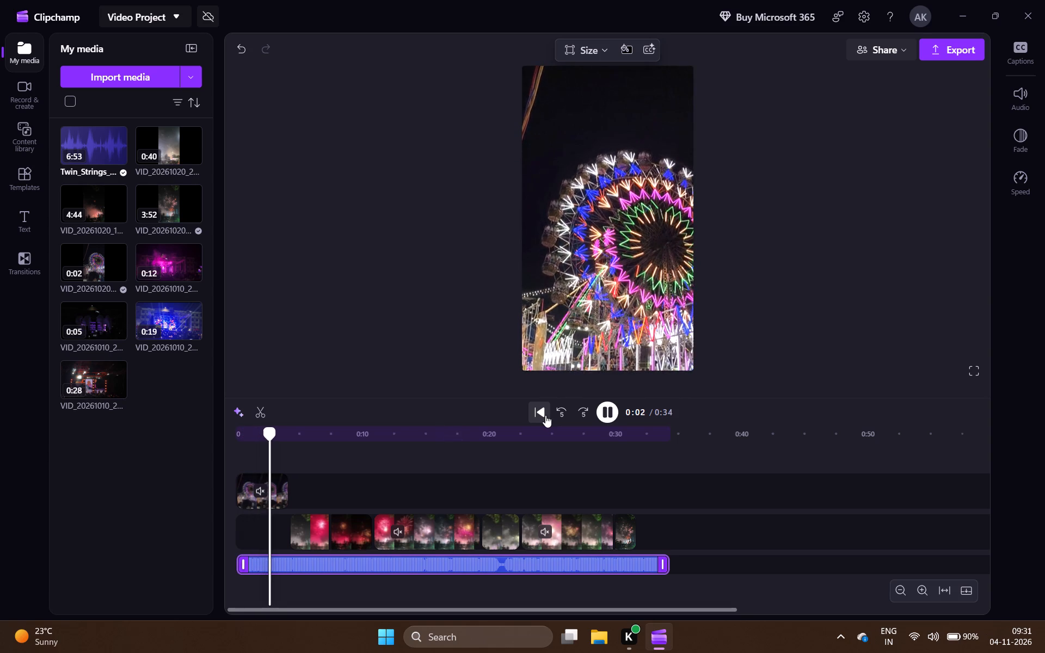
{"action": "key", "text": "space"}
{"action": "key", "text": "space"}
{"action": "key", "text": "space"}
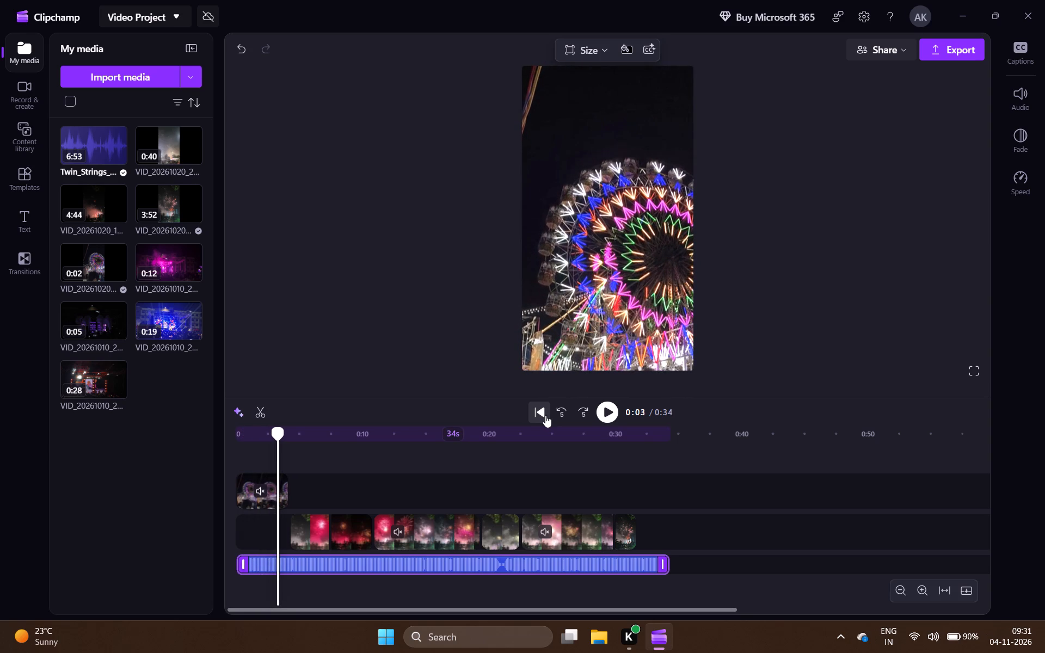
{"action": "key", "text": "space"}
{"action": "key", "text": "space"}
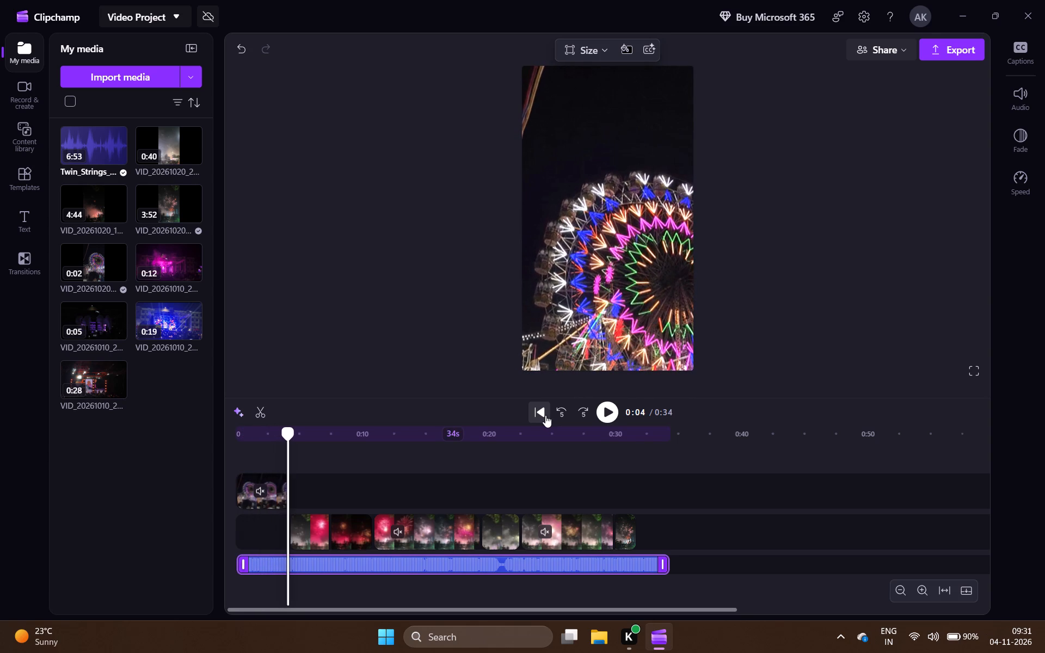
Split the soundtrack at about 0:01, checking the spot by ear, and delete the short opening piece.
{"action": "key", "text": "Left"}
{"action": "key", "text": "space"}
{"action": "key", "text": "space"}
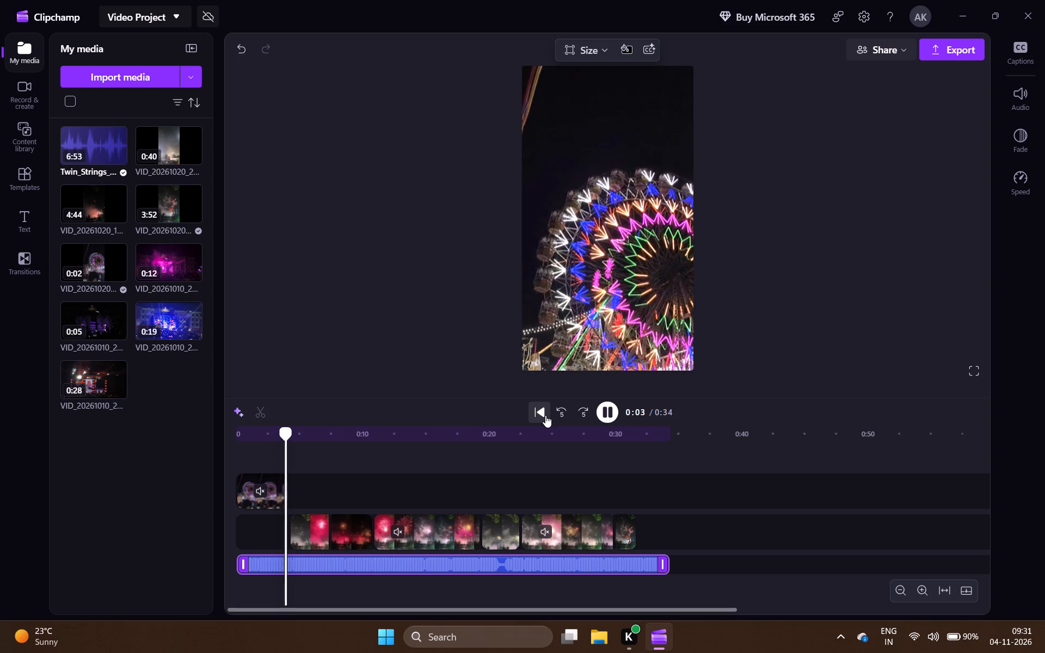
{"action": "key", "text": "Left"}
{"action": "key", "text": "Left"}
{"action": "key", "text": "space"}
{"action": "key", "text": "space"}
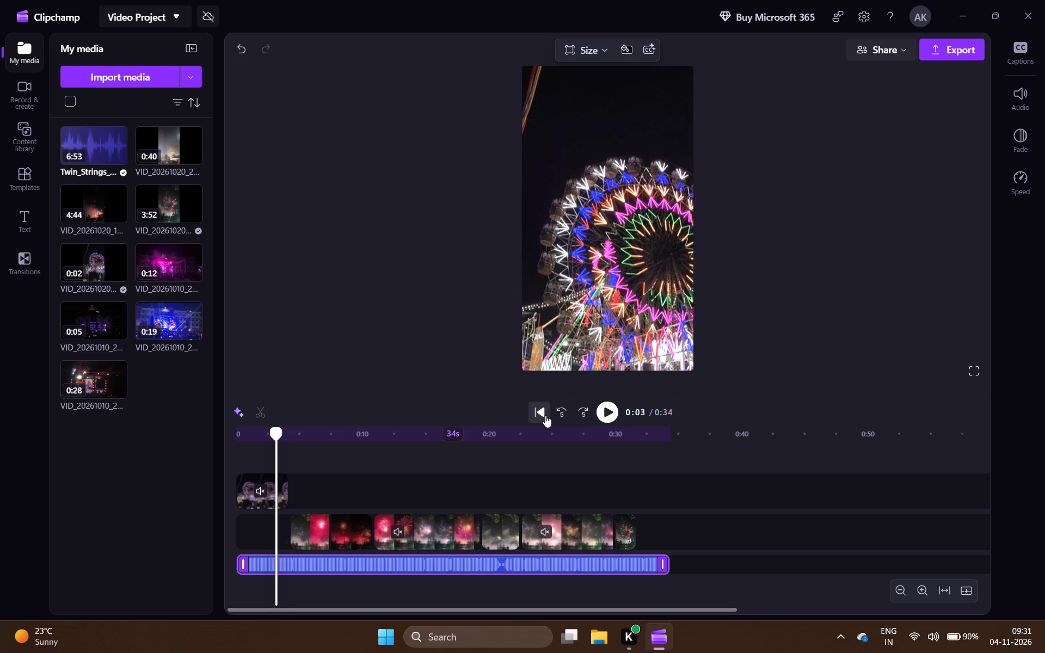
{"action": "key", "text": "Left"}
{"action": "key", "text": "Left"}
{"action": "key", "text": "Left"}
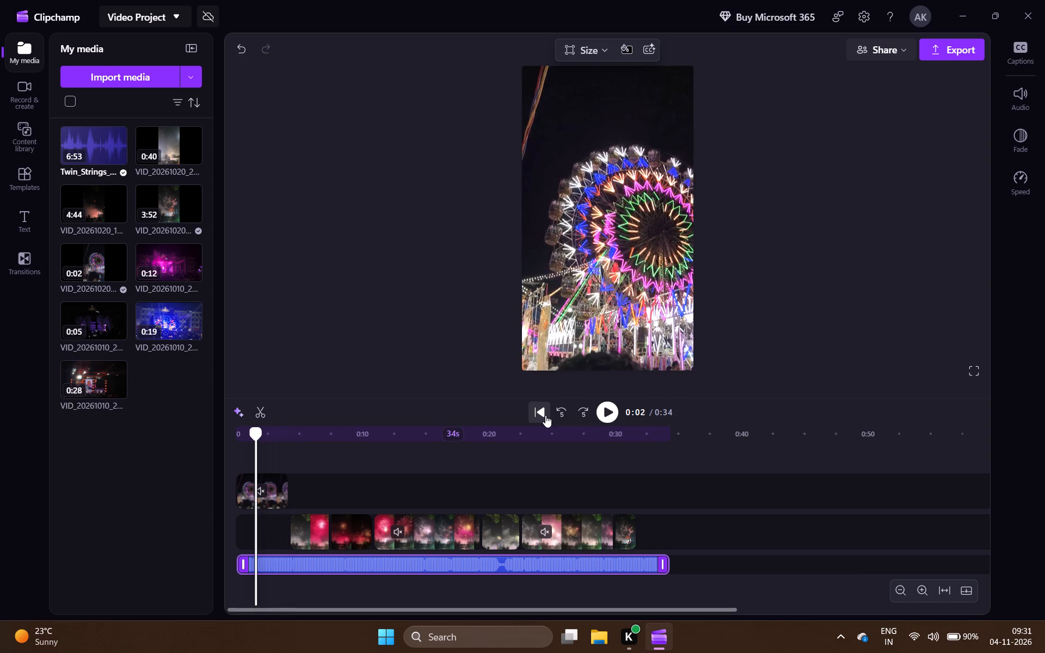
{"action": "left_click", "coordinate": [263, 409]}
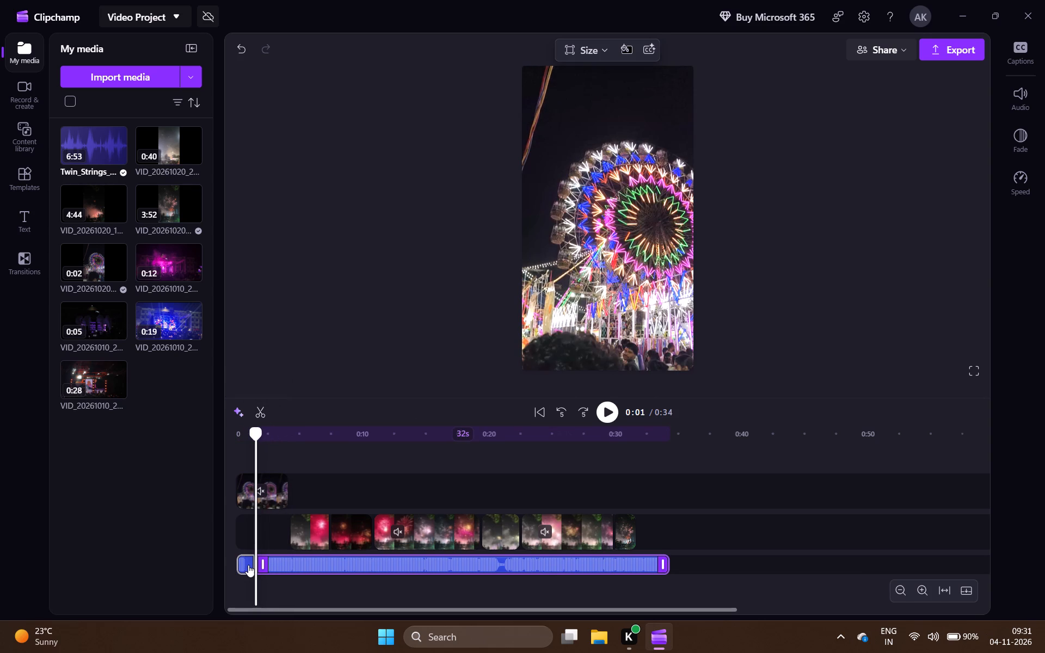
{"action": "left_click", "coordinate": [248, 565]}
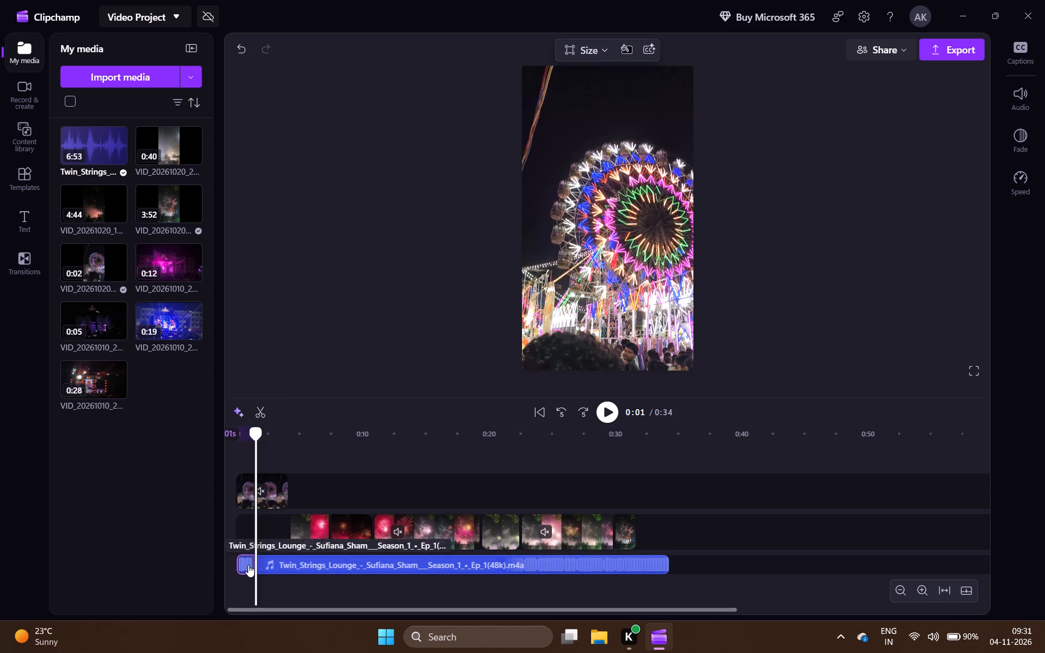
{"action": "key", "text": "Delete"}
Move the remaining soundtrack piece back to the very start of the timeline, beneath the video clips.
{"action": "left_click_drag", "start_coordinate": [310, 566], "coordinate": [286, 575]}
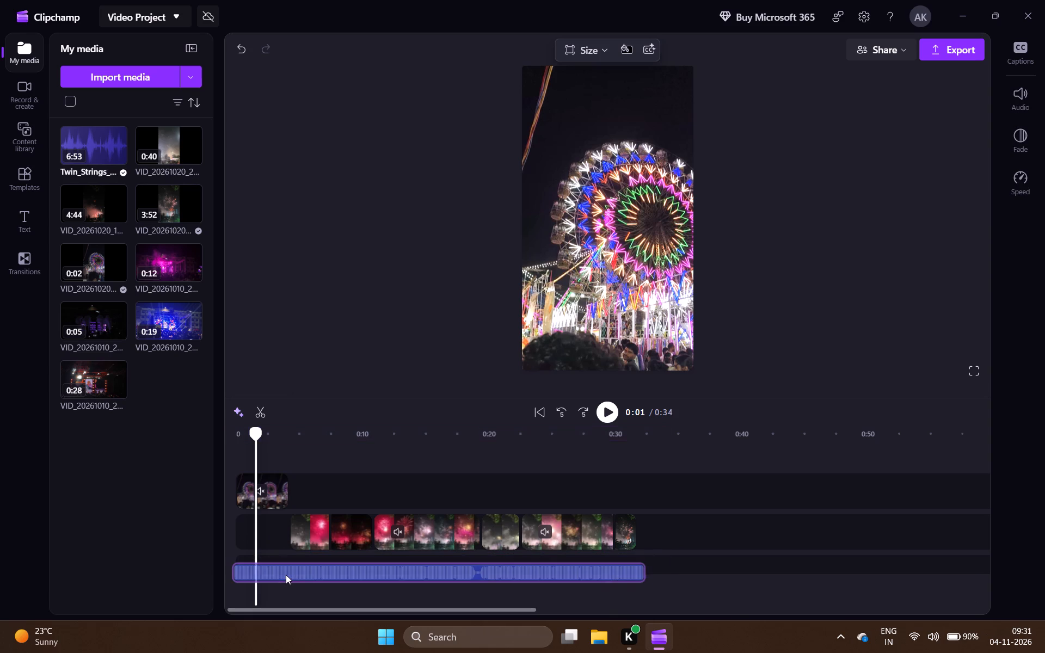
{"action": "left_click_drag", "start_coordinate": [286, 575], "coordinate": [279, 569]}
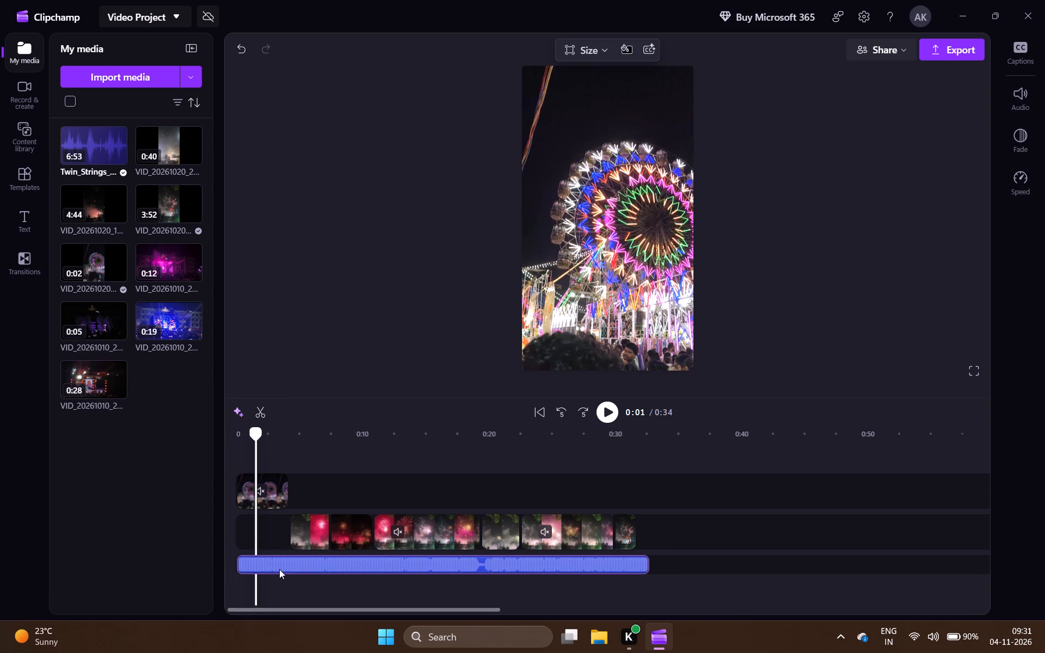
{"action": "left_click_drag", "start_coordinate": [279, 569], "coordinate": [272, 568]}
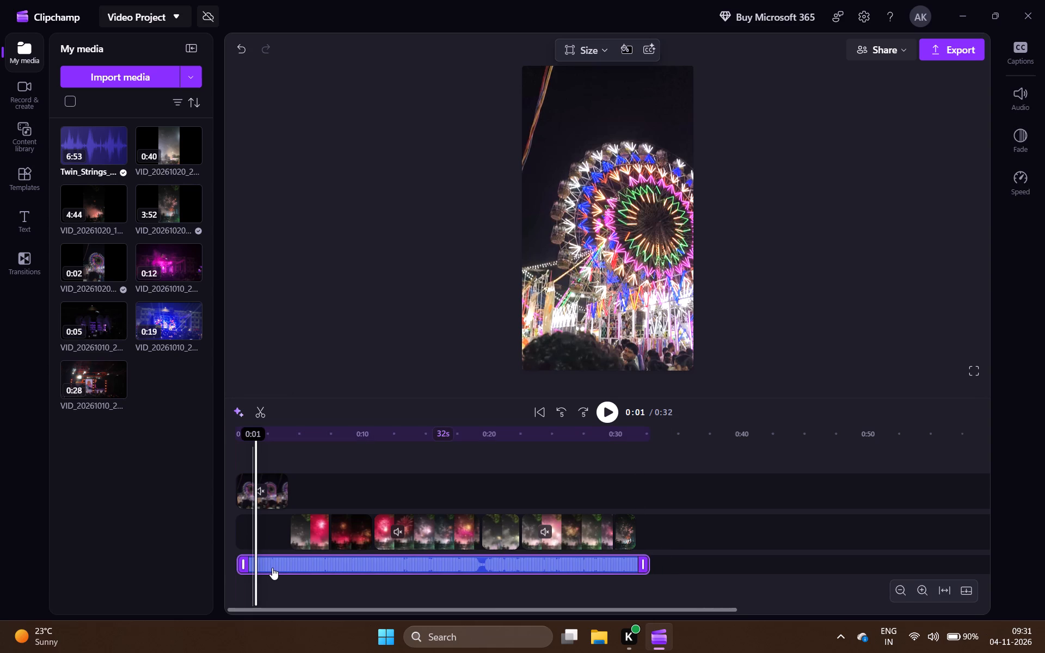
Play the project from the start to about 0:31, checking the repositioned soundtrack against the Ferris wheel and fireworks clips.
{"action": "key", "text": "Left"}
{"action": "key", "text": "Left"}
{"action": "key", "text": "Left"}
{"action": "key", "text": "Left"}
{"action": "key", "text": "Left"}
{"action": "key", "text": "Left"}
{"action": "key", "text": "Left"}
{"action": "key", "text": "Left"}
{"action": "key", "text": "Left"}
{"action": "key", "text": "Left"}
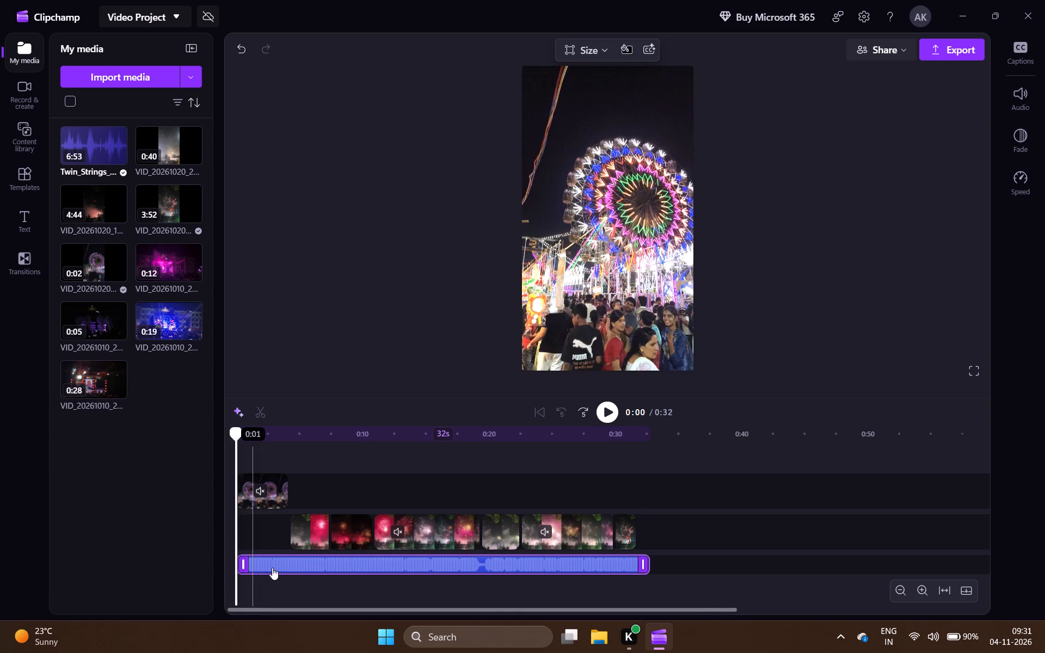
{"action": "key", "text": "space"}
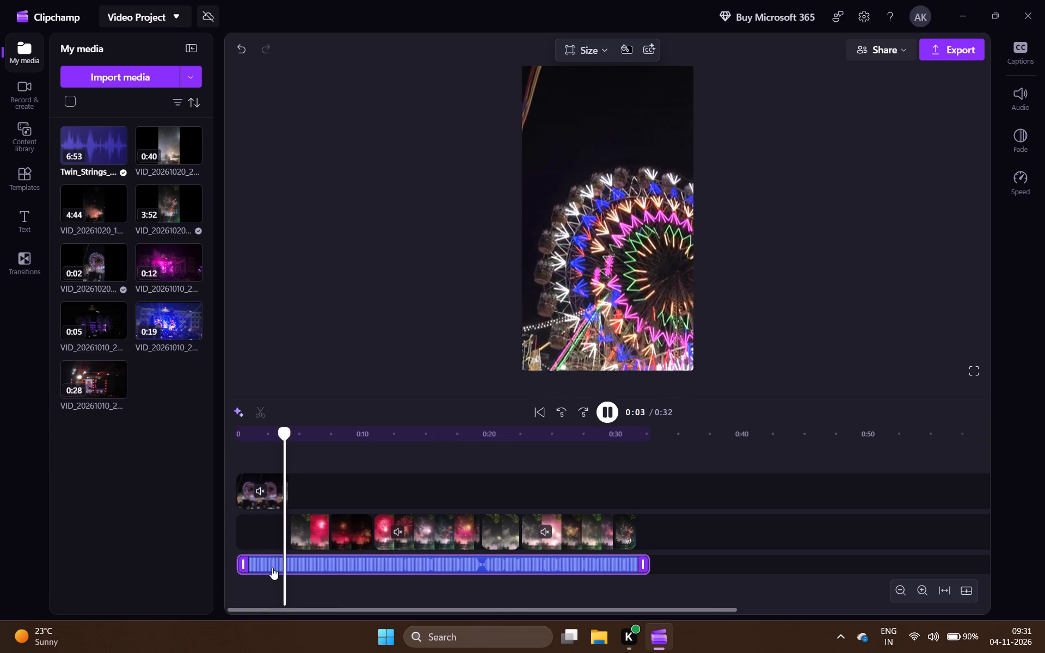
{"action": "key", "text": "Left"}
{"action": "key", "text": "Left"}
{"action": "key", "text": "Left"}
{"action": "key", "text": "Left"}
{"action": "key", "text": "Left"}
{"action": "key", "text": "Left"}
{"action": "key", "text": "Left"}
{"action": "key", "text": "Left"}
{"action": "key", "text": "Left"}
{"action": "key", "text": "Left"}
{"action": "key", "text": "Left"}
{"action": "key", "text": "Left"}
{"action": "key", "text": "Left"}
{"action": "key", "text": "Left"}
{"action": "key", "text": "Left"}
{"action": "key", "text": "Left"}
{"action": "key", "text": "Left"}
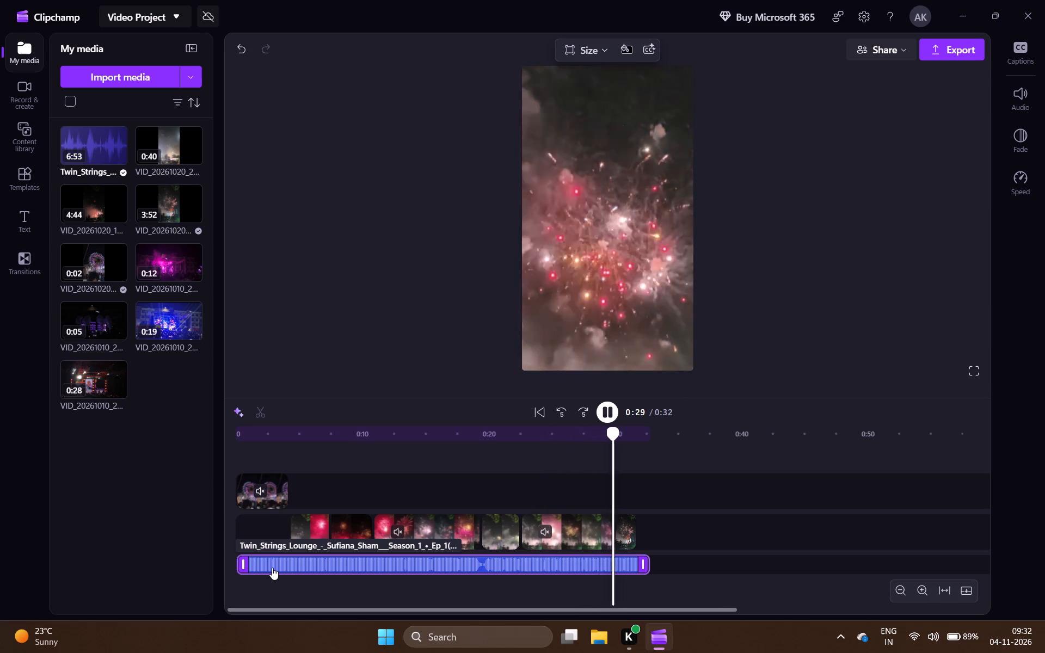
{"action": "key", "text": "space"}
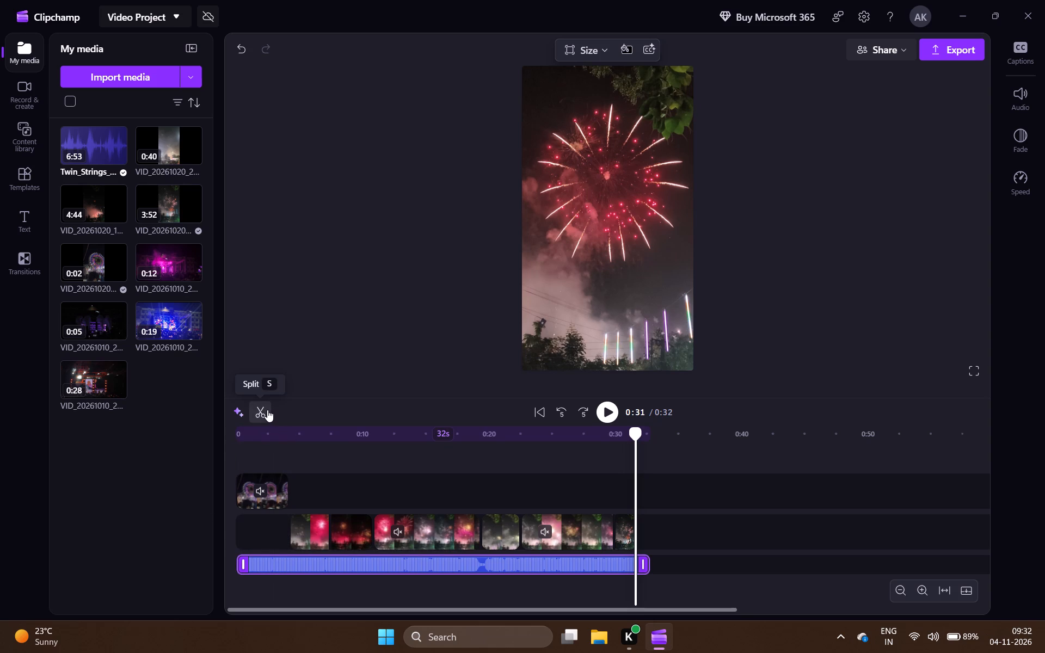
Split the soundtrack at about 0:31, where the last fireworks clip ends, and delete the leftover tail.
{"action": "key", "text": "space"}
{"action": "key", "text": "space"}
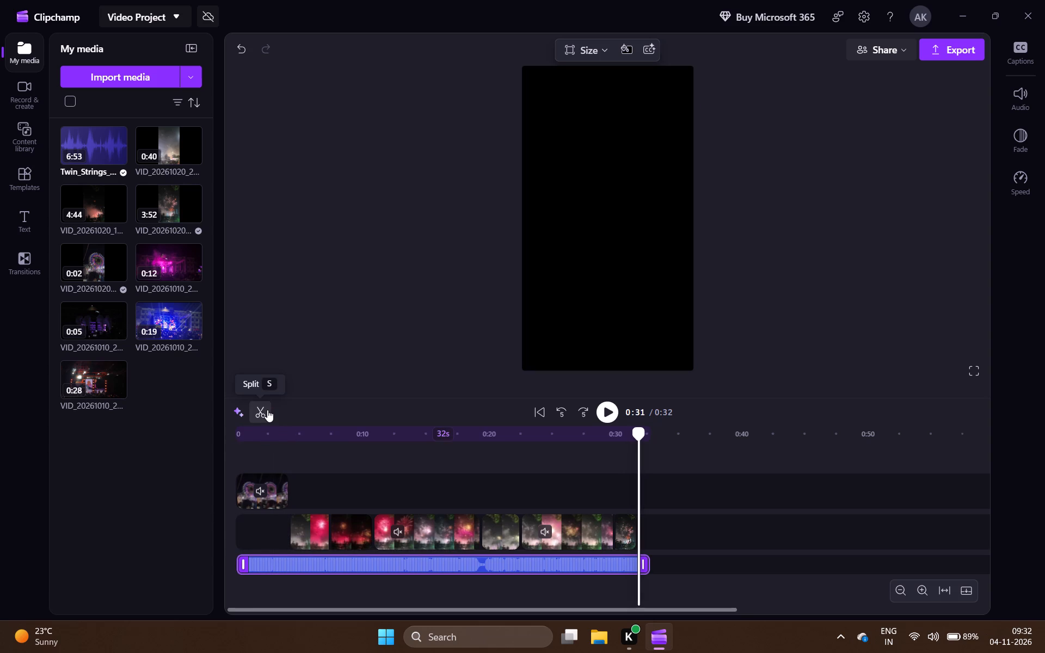
{"action": "key", "text": "Left"}
{"action": "key", "text": "space"}
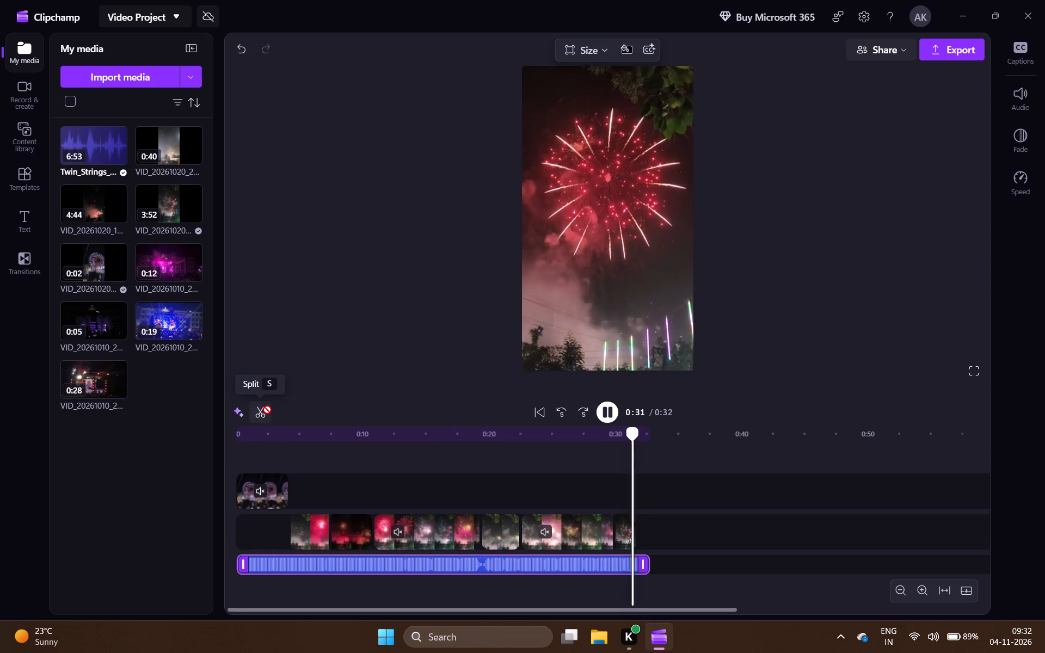
{"action": "key", "text": "space"}
{"action": "key", "text": "Left"}
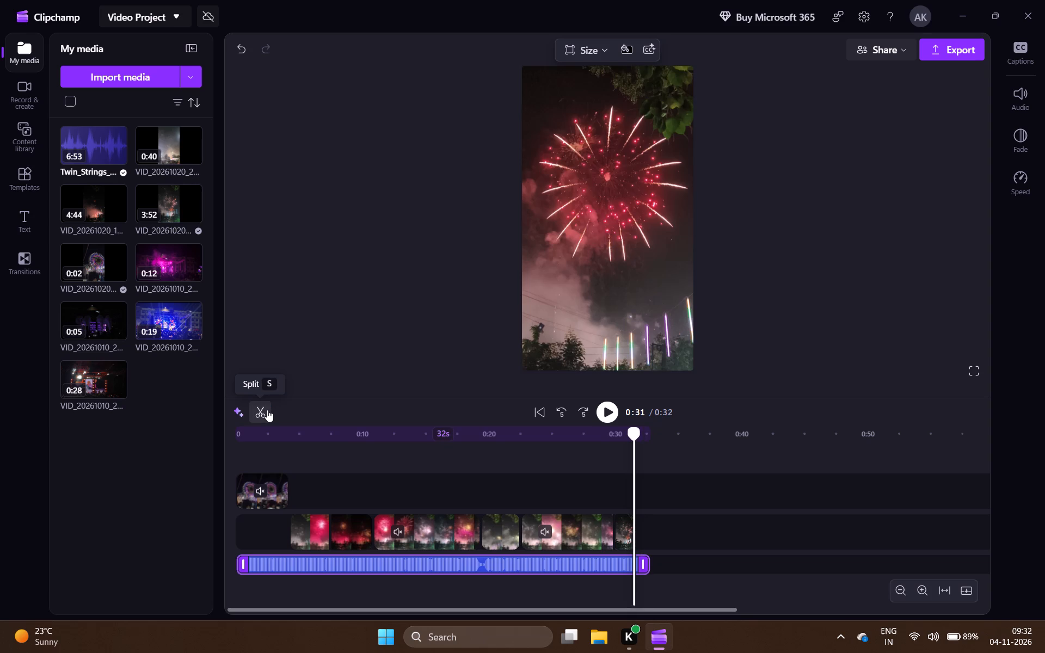
{"action": "key", "text": "space"}
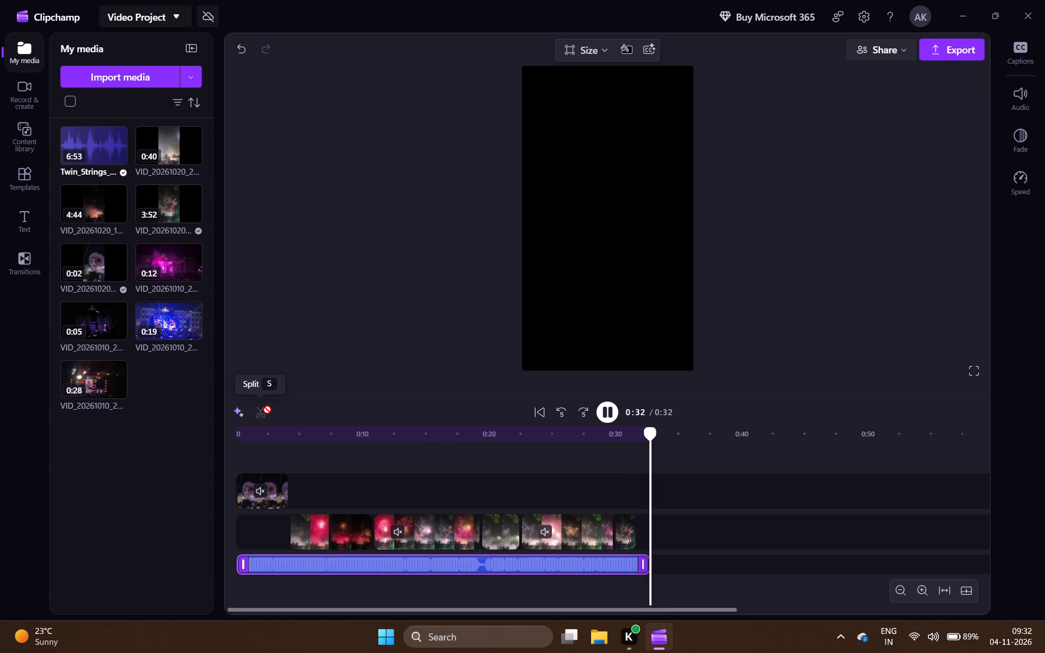
{"action": "key", "text": "Left"}
{"action": "key", "text": "Left"}
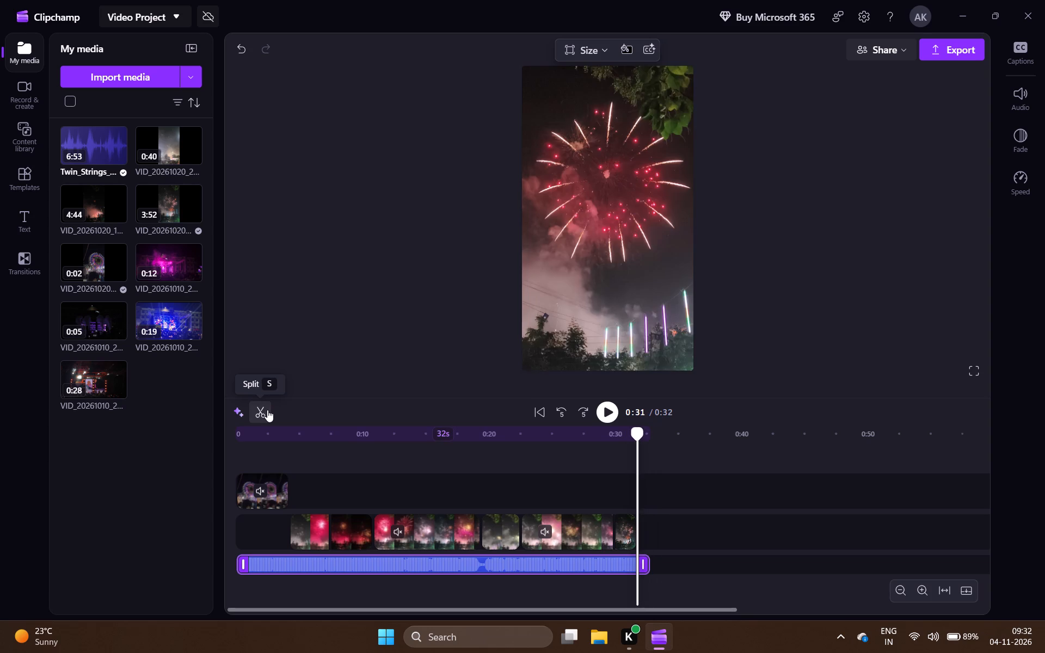
{"action": "key", "text": "Left"}
{"action": "key", "text": "space"}
{"action": "key", "text": "space"}
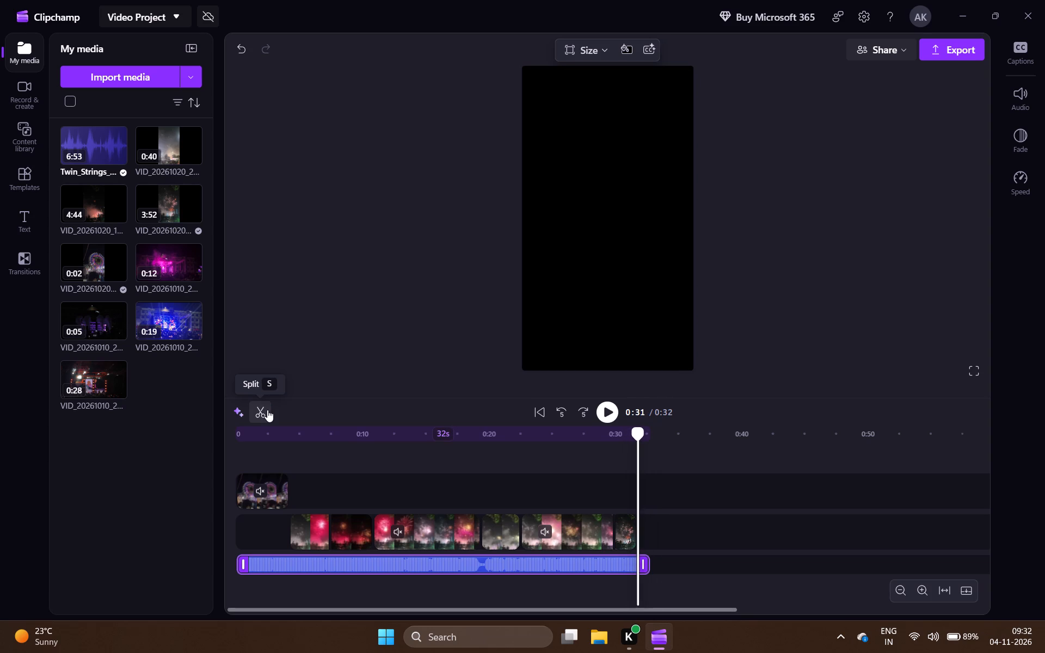
{"action": "left_click", "coordinate": [253, 408]}
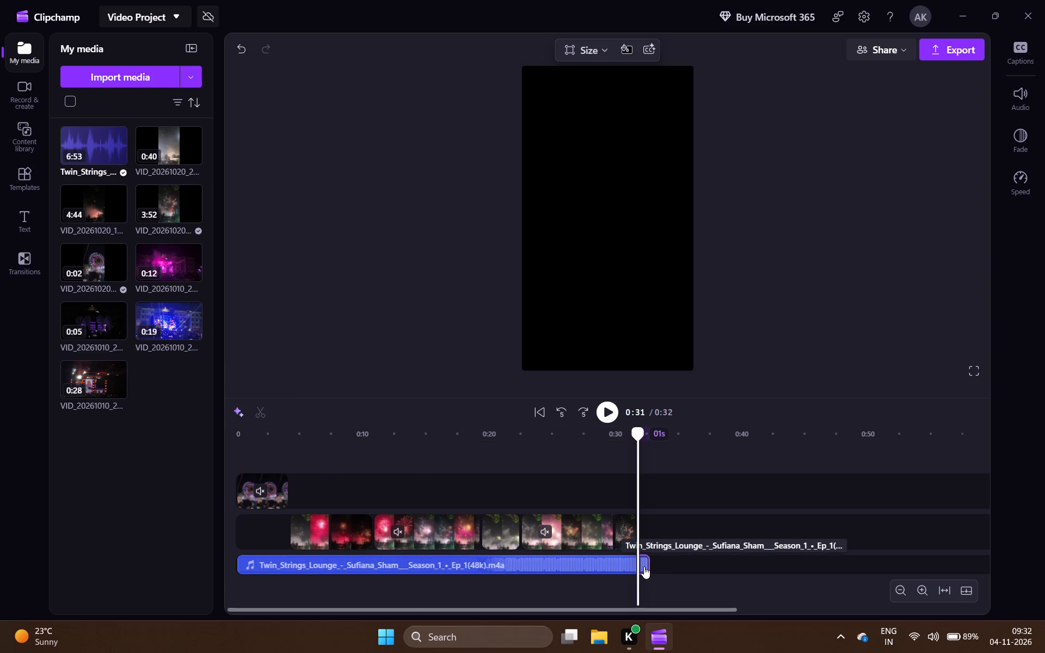
{"action": "key", "text": "Delete"}
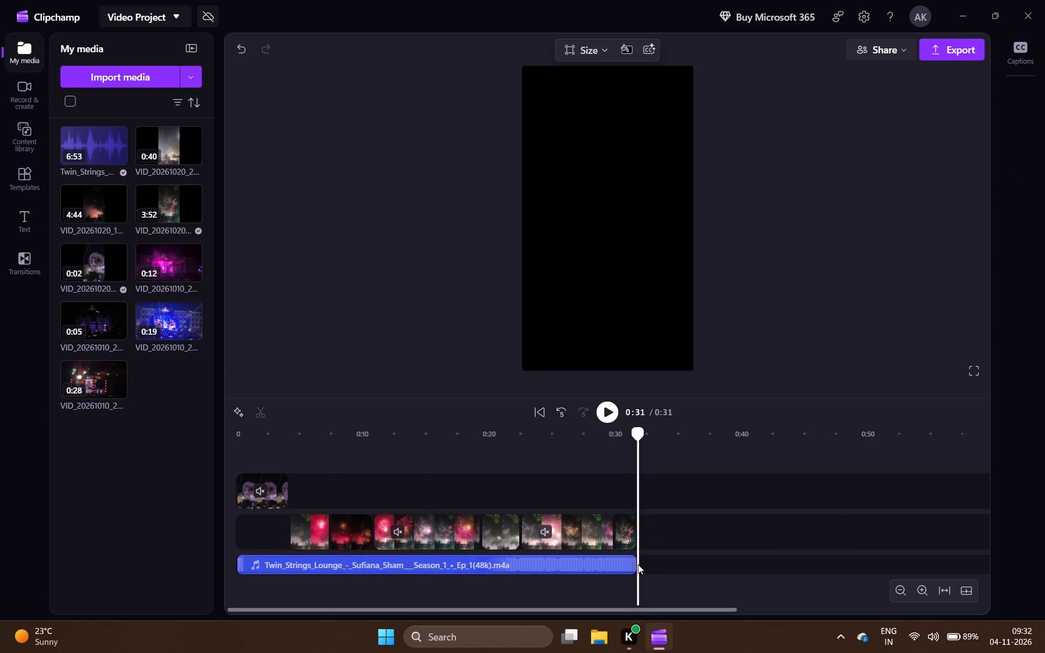
Play the project from the start and set the soundtrack's volume to 88%.
{"action": "left_click", "coordinate": [635, 565]}
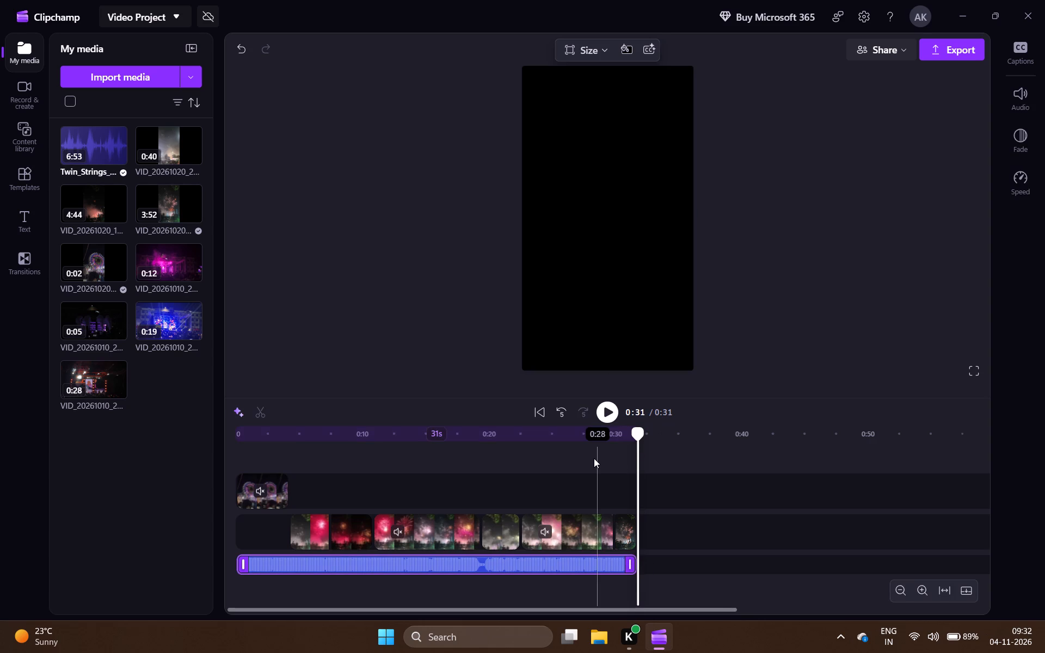
{"action": "left_click", "coordinate": [537, 404]}
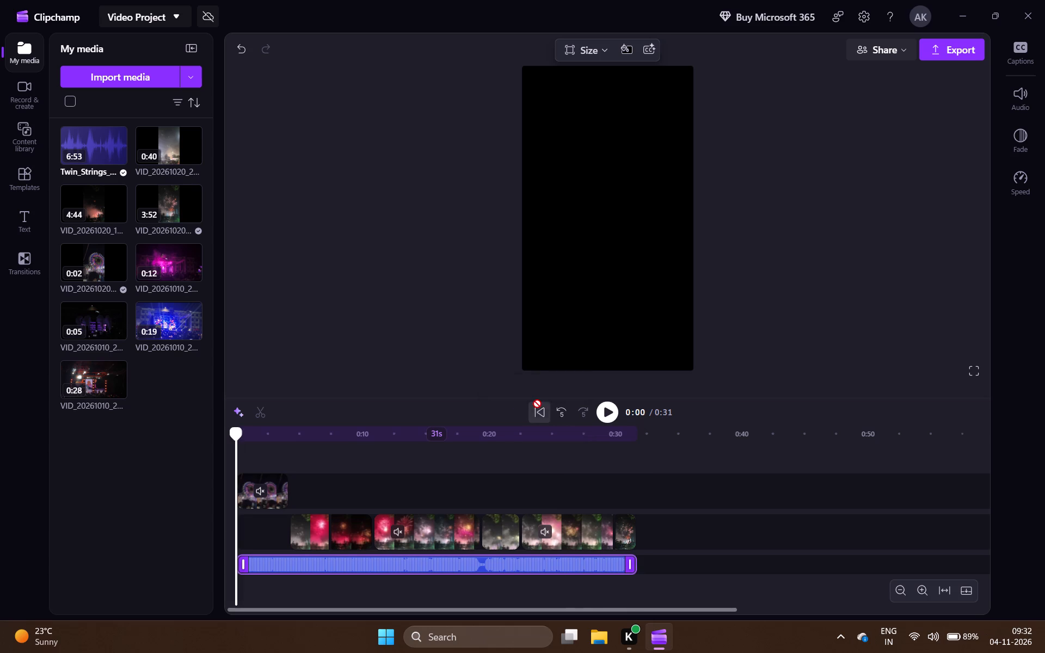
{"action": "left_click", "coordinate": [611, 414]}
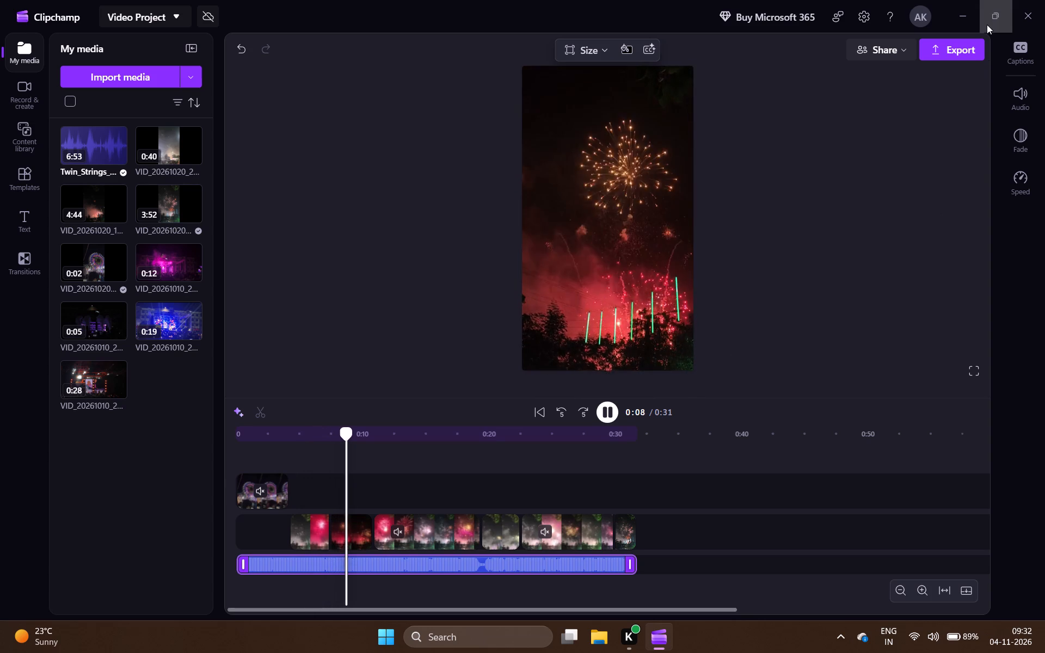
{"action": "left_click", "coordinate": [1025, 96]}
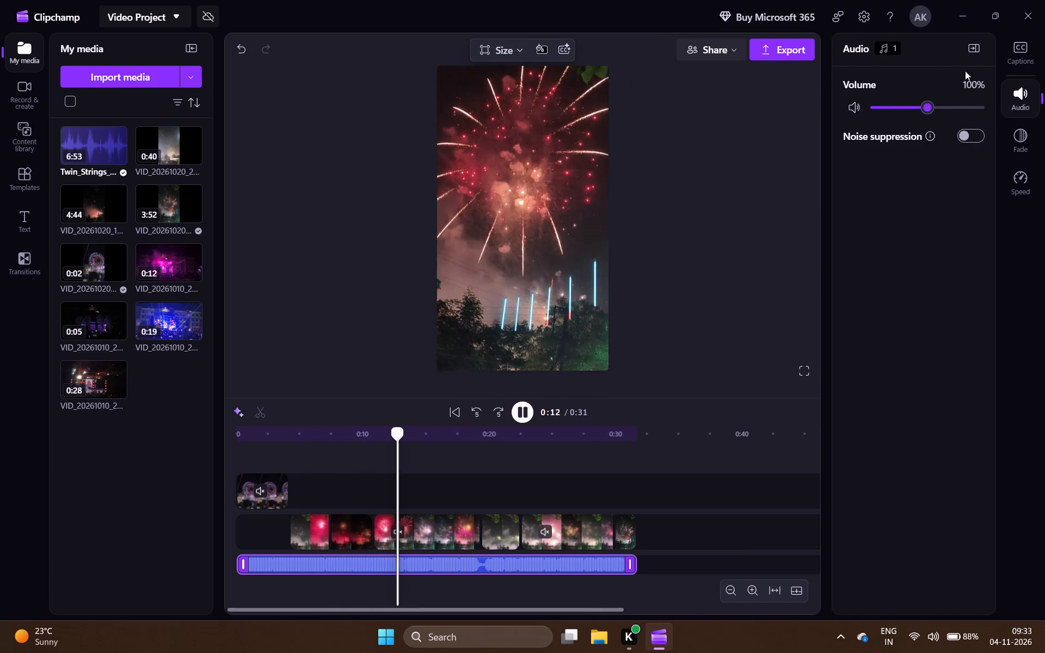
{"action": "left_click", "coordinate": [921, 104]}
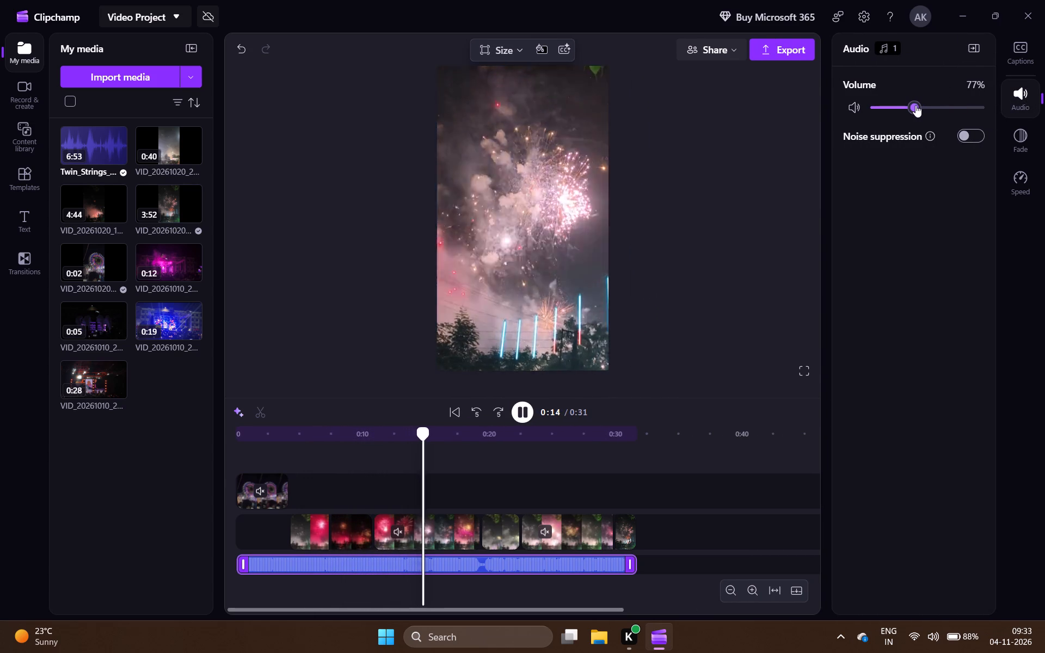
Generate AI autocaptions for the project with the language set to Hindi (India), keeping captions shown in the video.
{"action": "left_click", "coordinate": [1021, 52]}
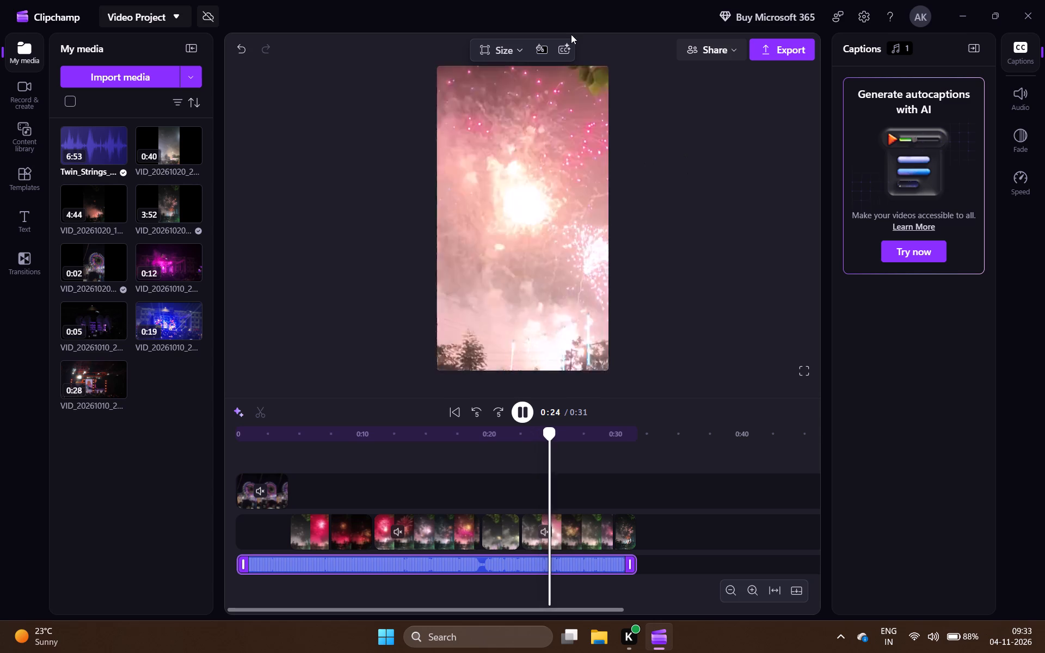
{"action": "left_click", "coordinate": [563, 47]}
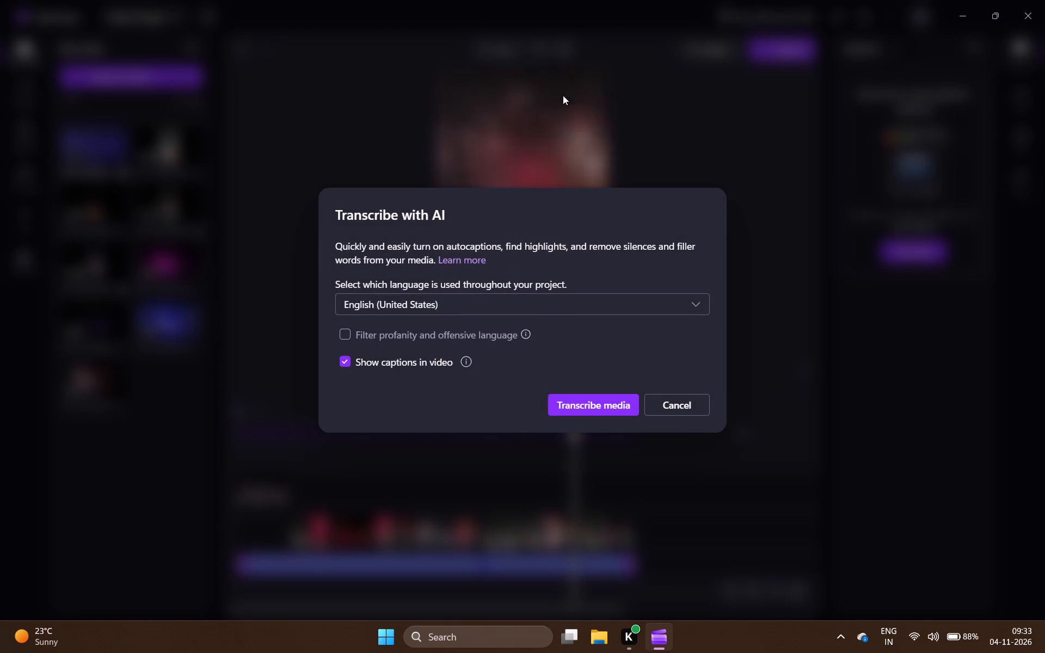
{"action": "left_click", "coordinate": [452, 306]}
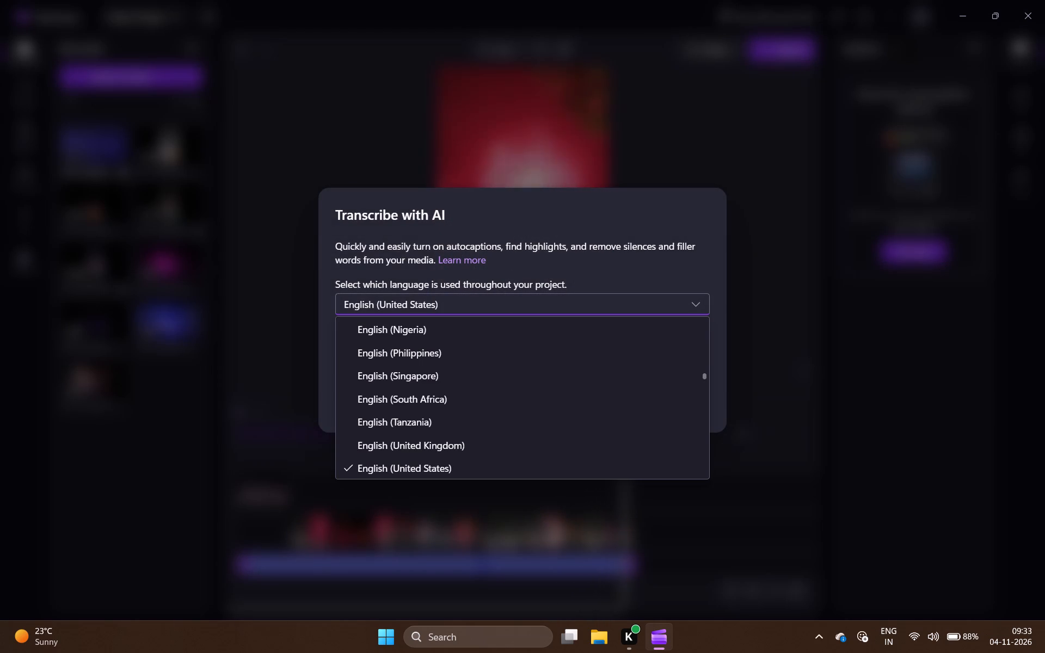
{"action": "key", "text": "BackSpace"}
{"action": "key", "text": "BackSpace"}
{"action": "key", "text": "BackSpace"}
{"action": "key", "text": "BackSpace"}
{"action": "key", "text": "BackSpace"}
{"action": "key", "text": "BackSpace"}
{"action": "key", "text": "BackSpace"}
{"action": "key", "text": "BackSpace"}
{"action": "key", "text": "BackSpace"}
{"action": "key", "text": "BackSpace"}
{"action": "key", "text": "BackSpace"}
{"action": "key", "text": "BackSpace"}
{"action": "key", "text": "BackSpace"}
{"action": "key", "text": "BackSpace"}
{"action": "key", "text": "BackSpace"}
{"action": "key", "text": "BackSpace"}
{"action": "key", "text": "BackSpace"}
{"action": "key", "text": "BackSpace"}
{"action": "key", "text": "BackSpace"}
{"action": "key", "text": "BackSpace"}
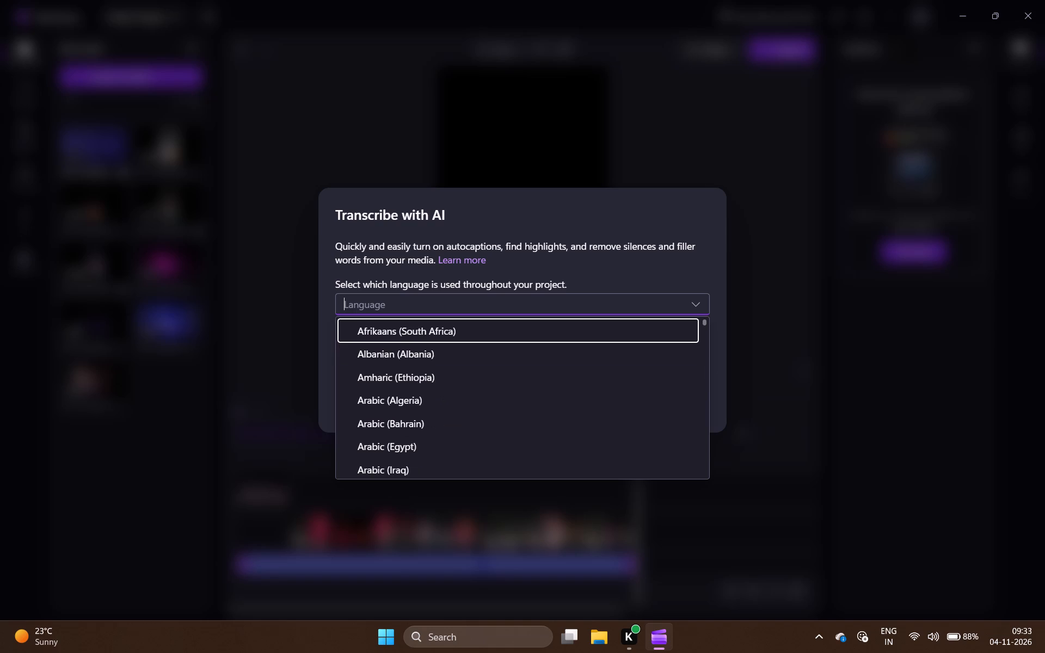
{"action": "type", "text": "hindi"}
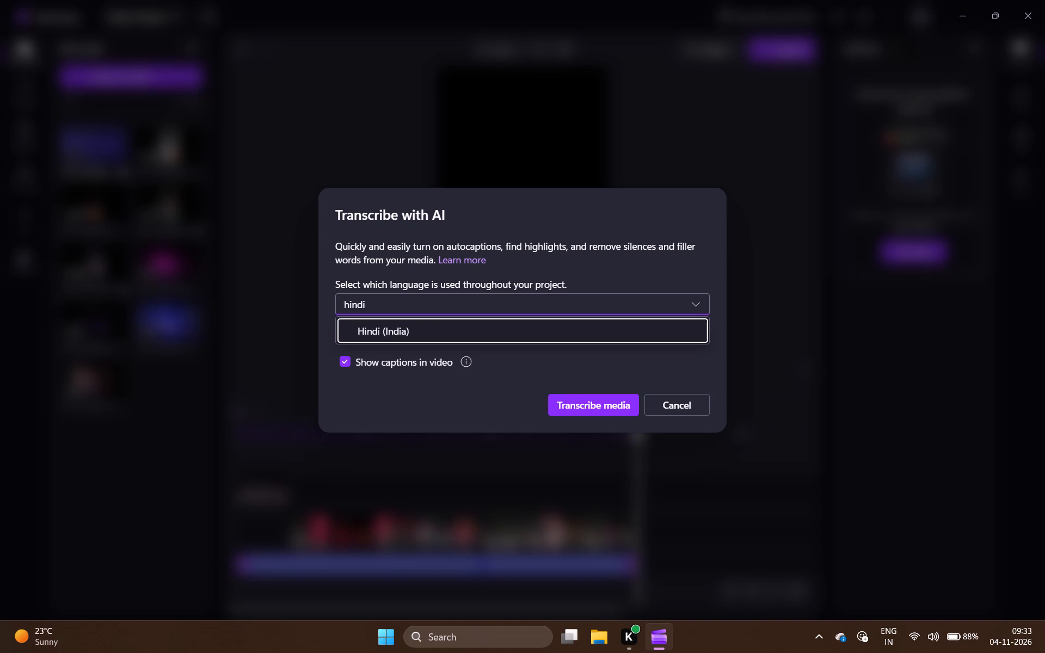
{"action": "left_click", "coordinate": [424, 331]}
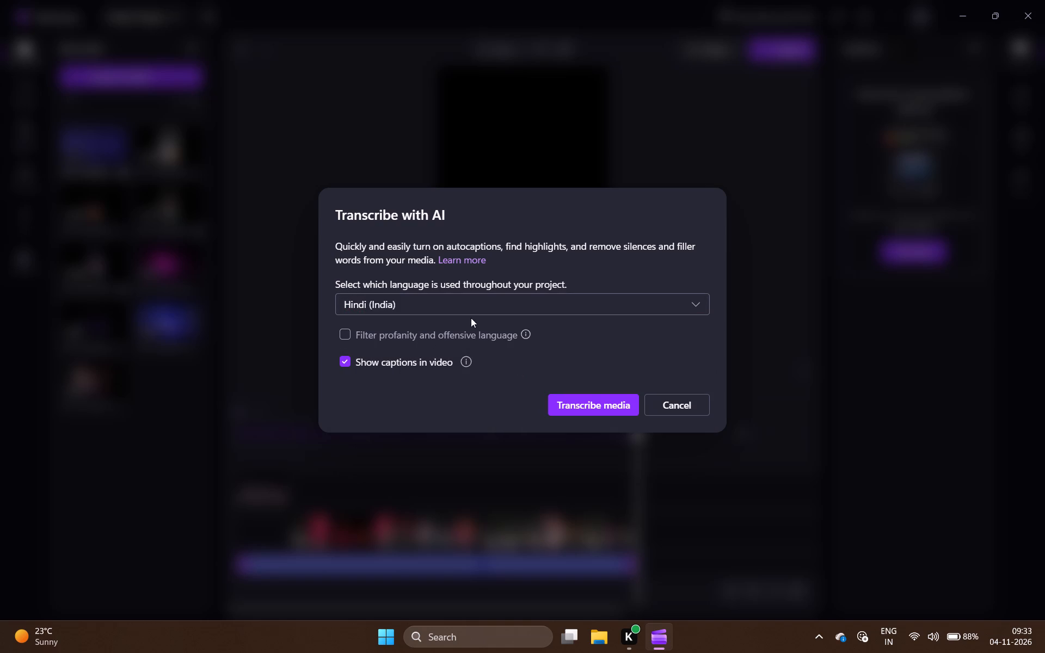
{"action": "left_click", "coordinate": [574, 401]}
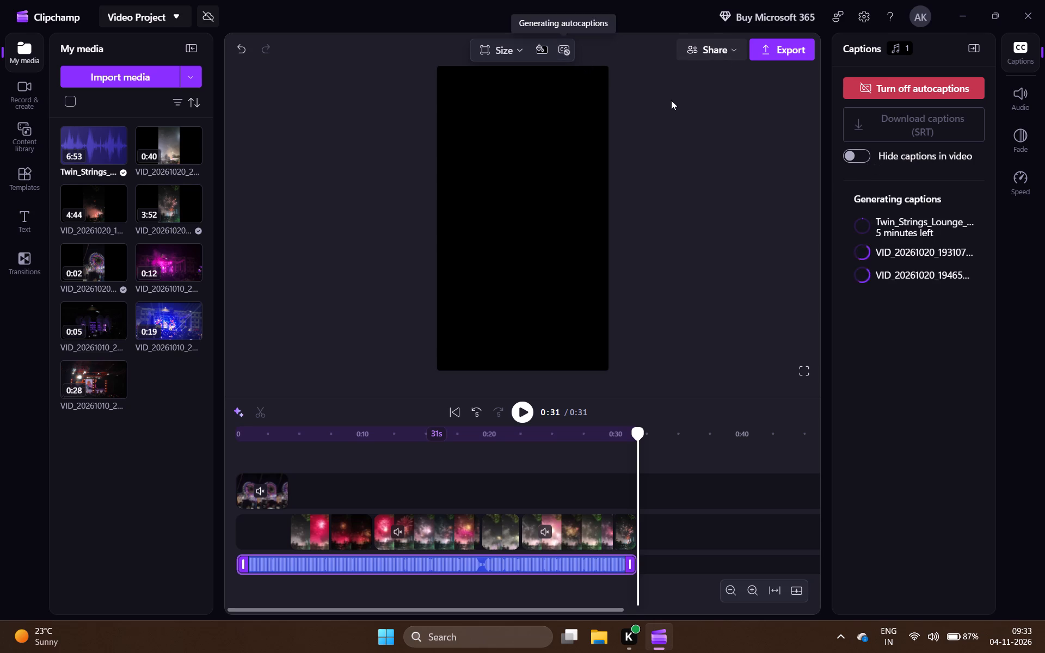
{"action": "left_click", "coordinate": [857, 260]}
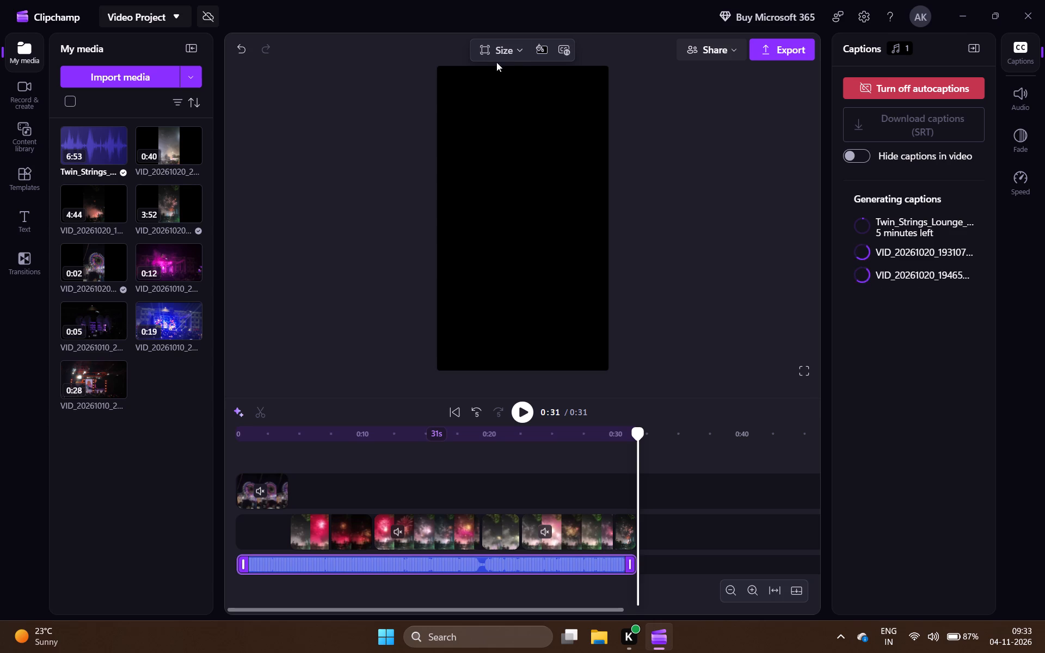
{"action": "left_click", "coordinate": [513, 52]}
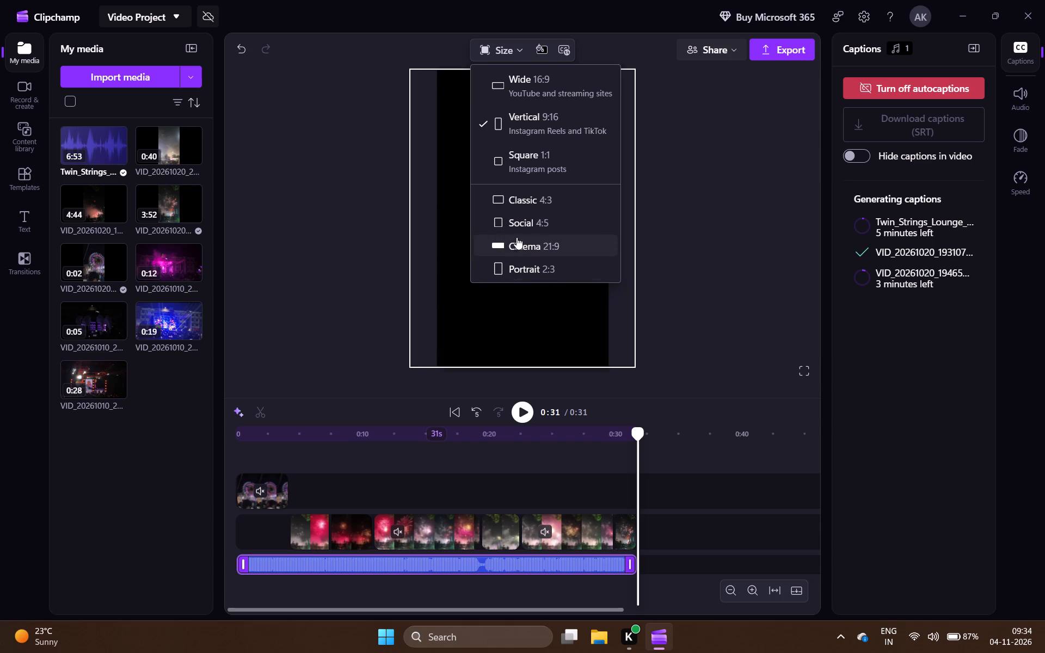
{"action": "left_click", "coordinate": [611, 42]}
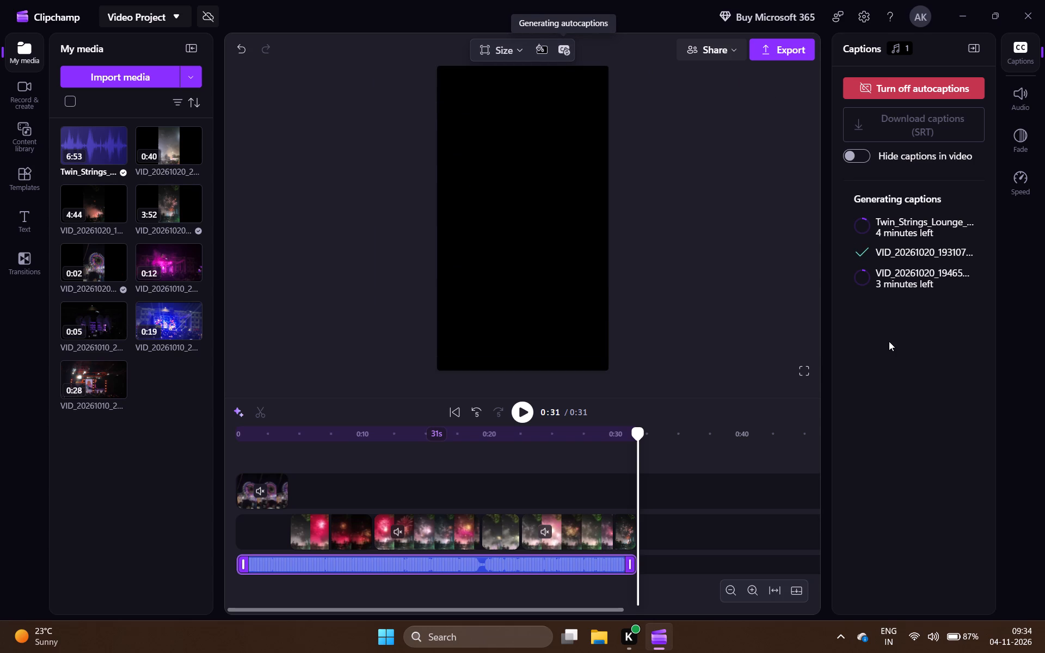
Play the project from the start and keep its aspect ratio at Vertical 9:16.
{"action": "key", "text": "space"}
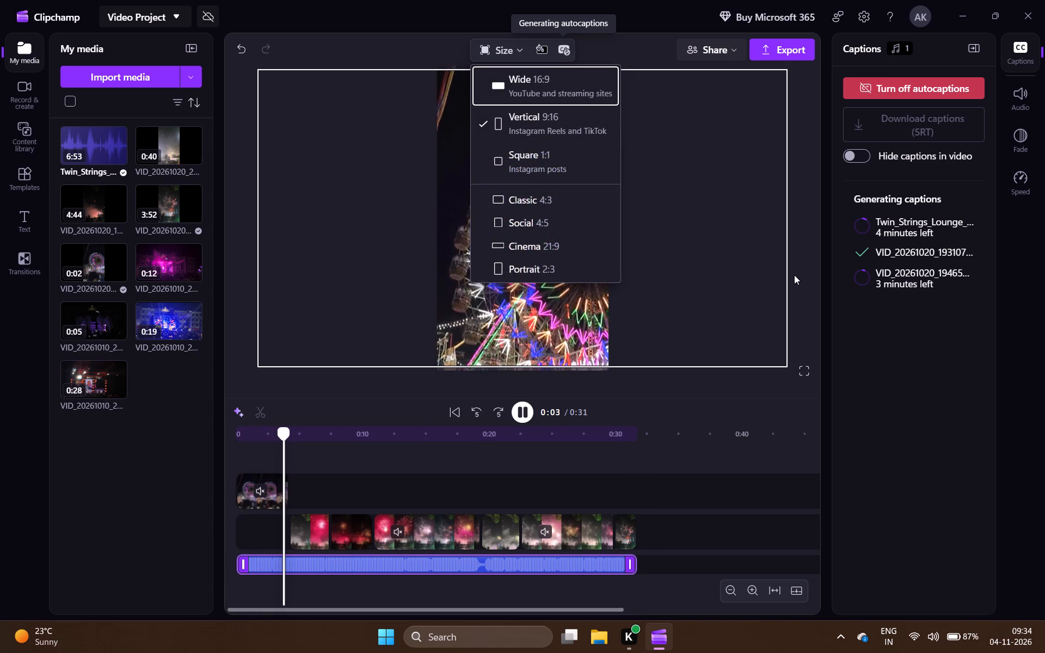
{"action": "left_click", "coordinate": [532, 132]}
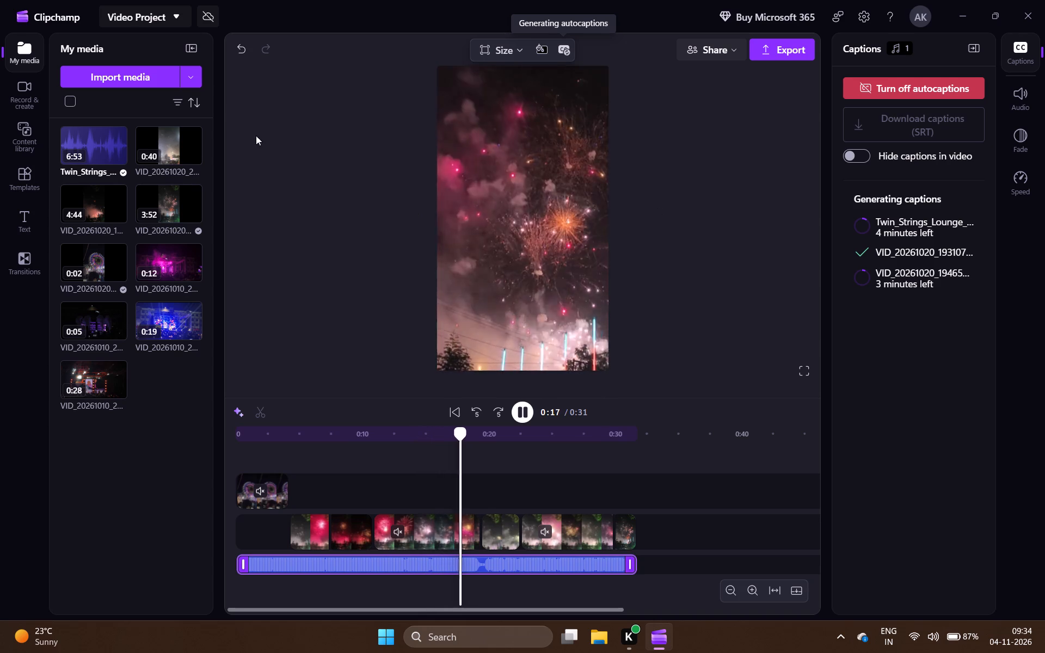
Browse the text styles and add the Fireworks title to the timeline at about 0:31.
{"action": "left_click", "coordinate": [8, 220]}
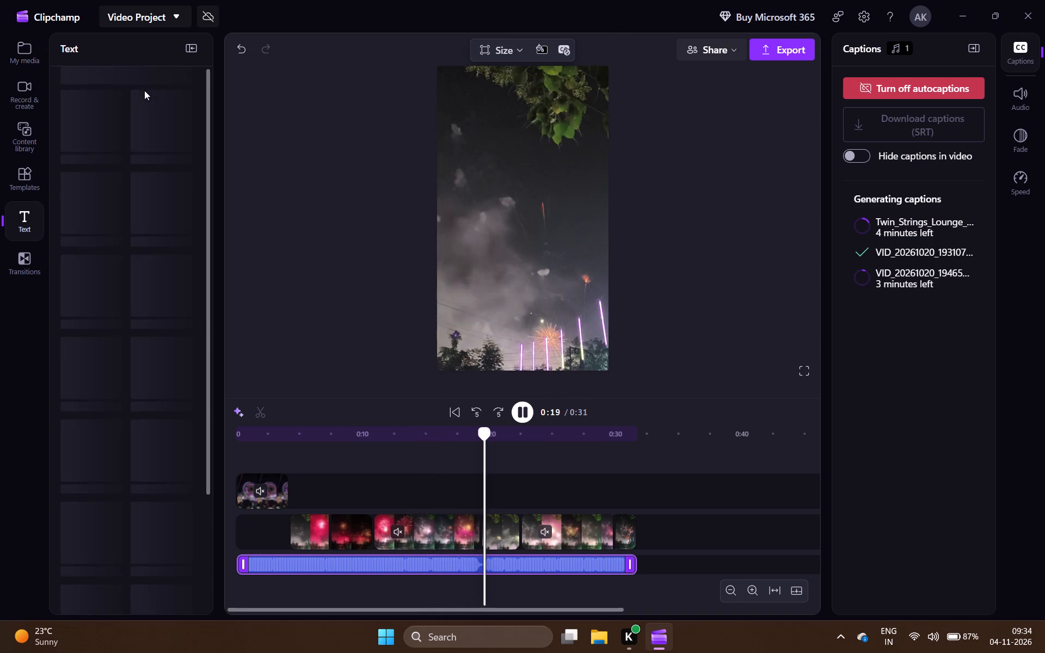
{"action": "scroll", "coordinate": [138, 328], "scroll_direction": "down", "scroll_amount": 1}
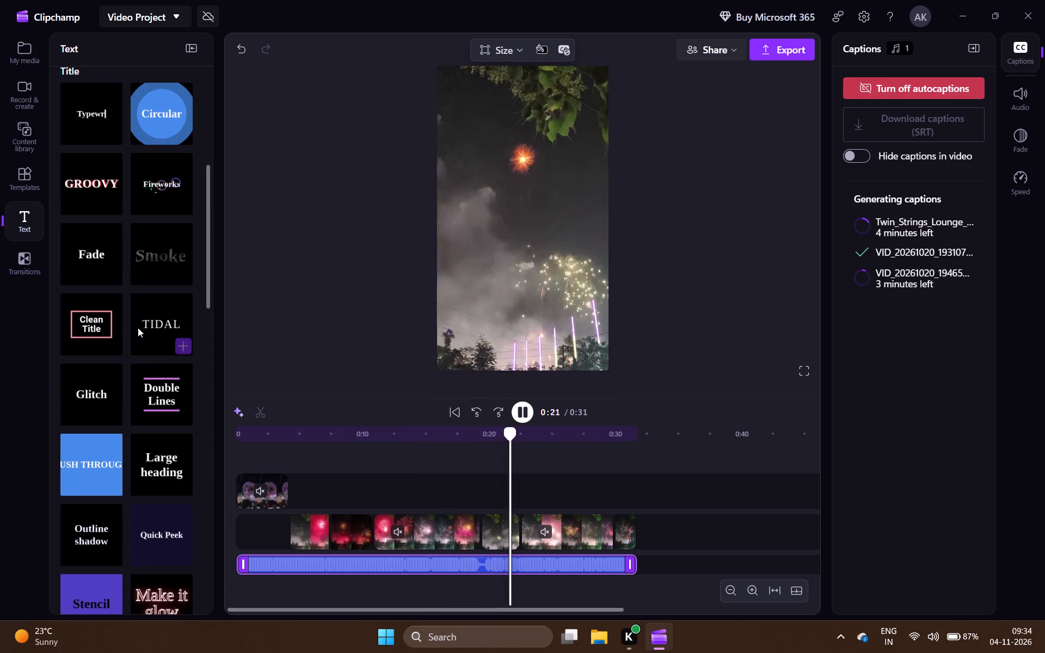
{"action": "scroll", "coordinate": [138, 328], "scroll_direction": "down", "scroll_amount": 3}
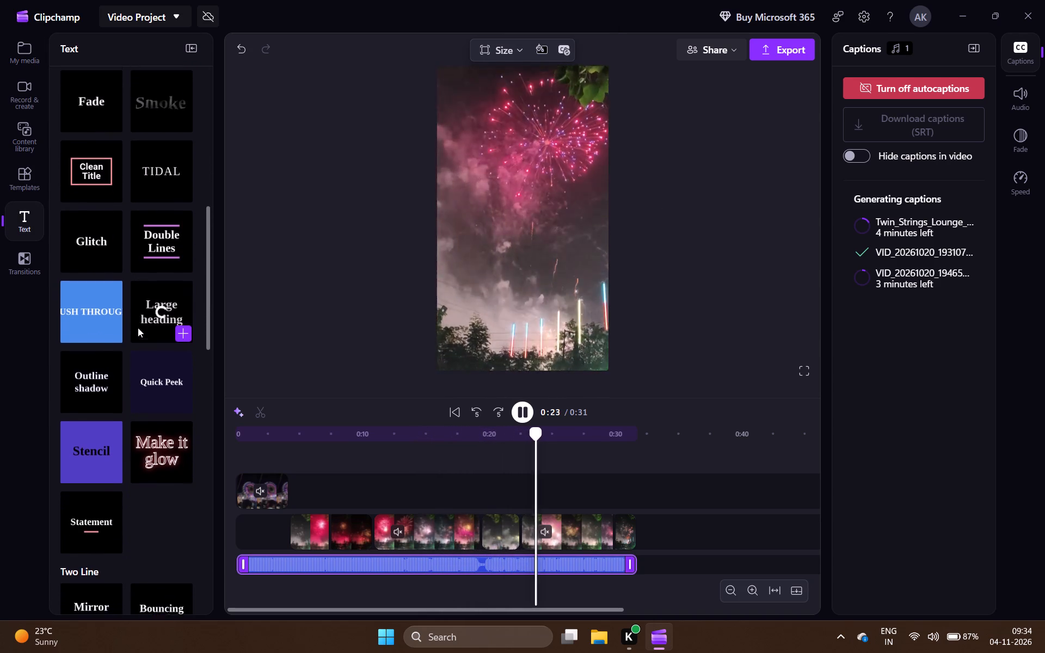
{"action": "scroll", "coordinate": [138, 328], "scroll_direction": "down", "scroll_amount": 2}
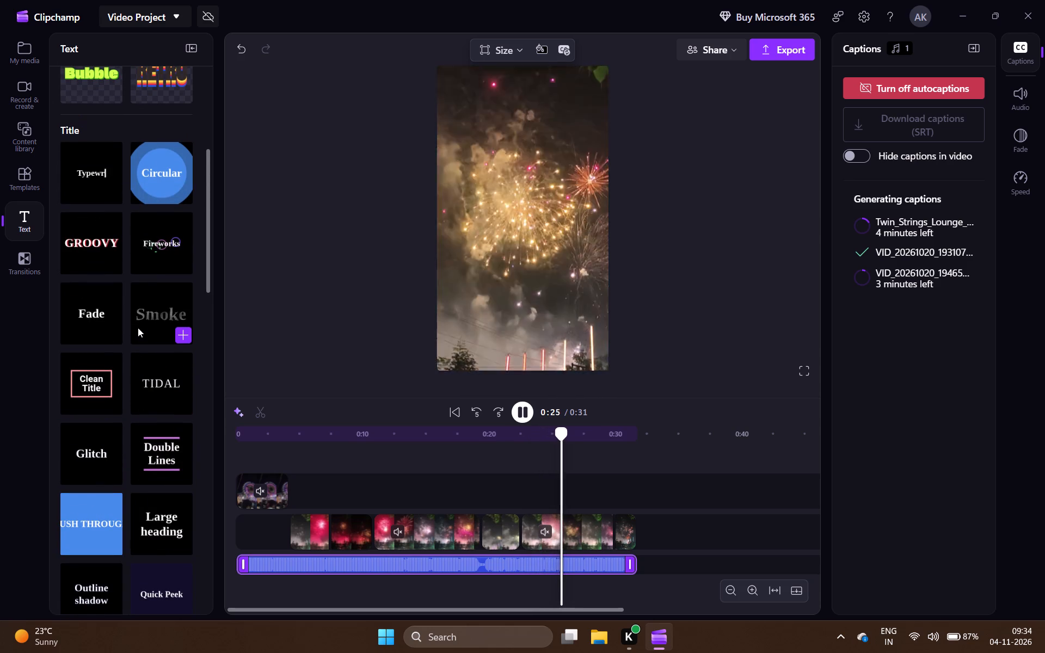
{"action": "scroll", "coordinate": [138, 328], "scroll_direction": "down", "scroll_amount": 2}
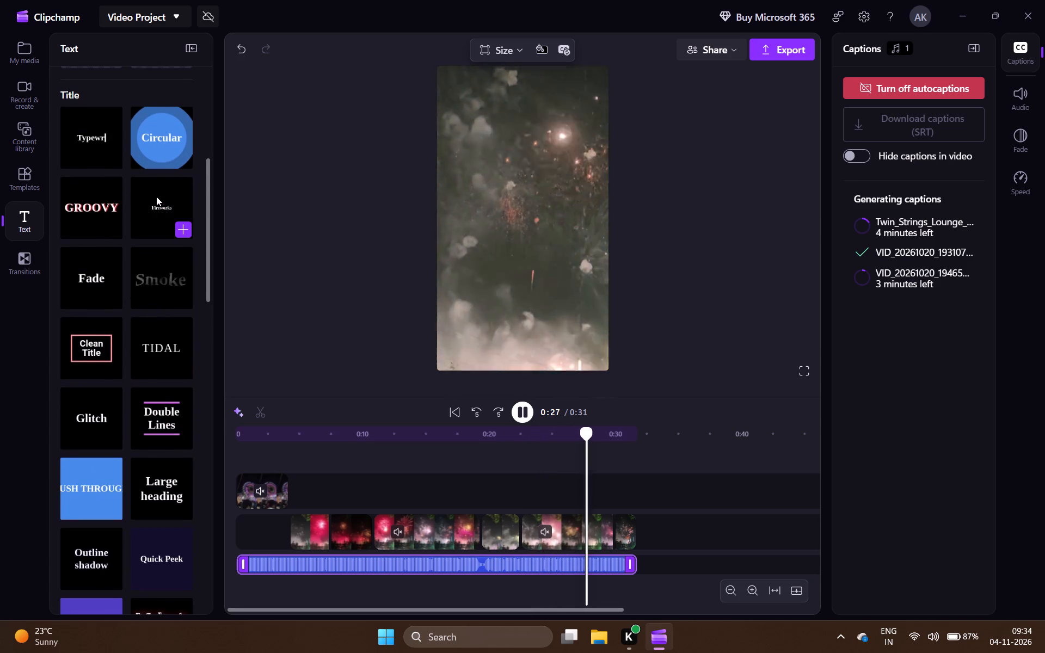
{"action": "left_click", "coordinate": [156, 196]}
{"action": "left_click", "coordinate": [156, 207]}
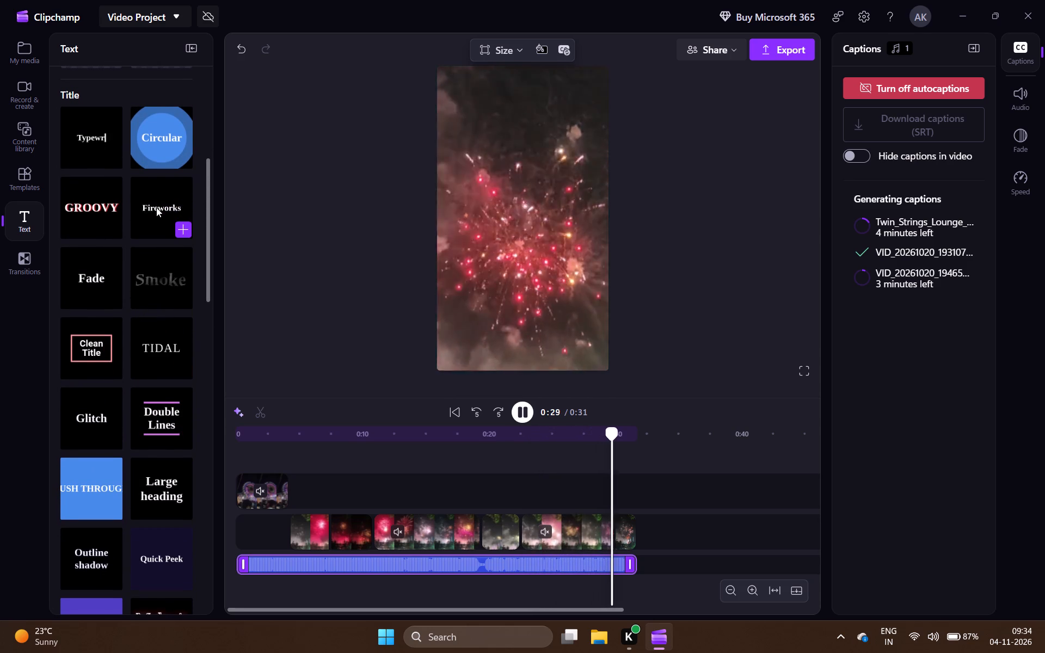
{"action": "left_click", "coordinate": [179, 229]}
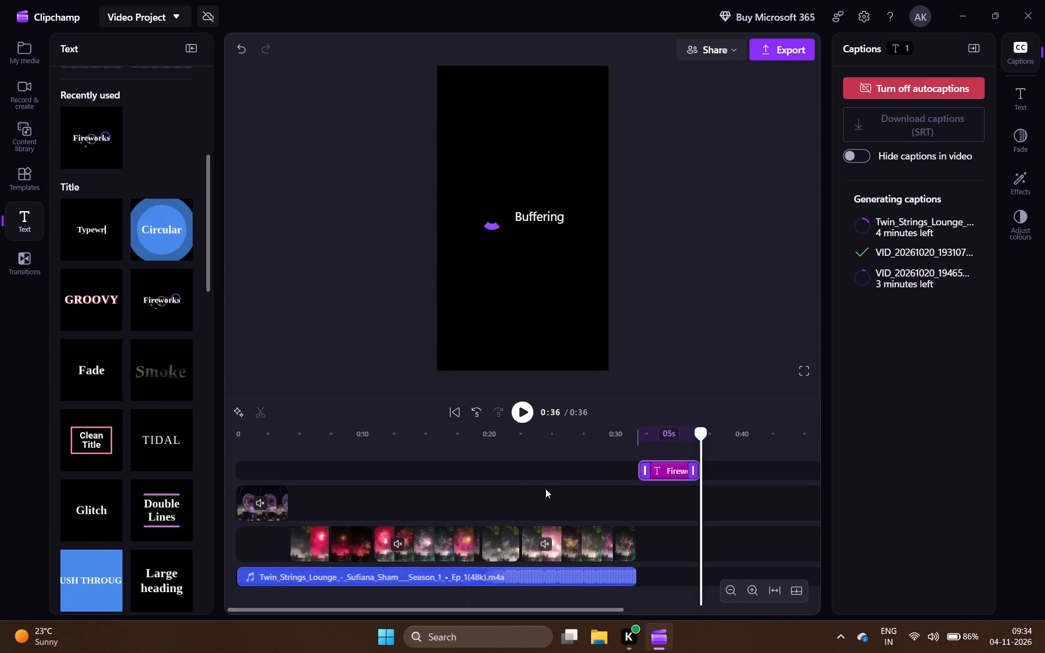
Extend the Fireworks title's start back to 0:00 and trim its end to 0:31, so it spans the whole video.
{"action": "left_click_drag", "start_coordinate": [671, 470], "coordinate": [315, 478]}
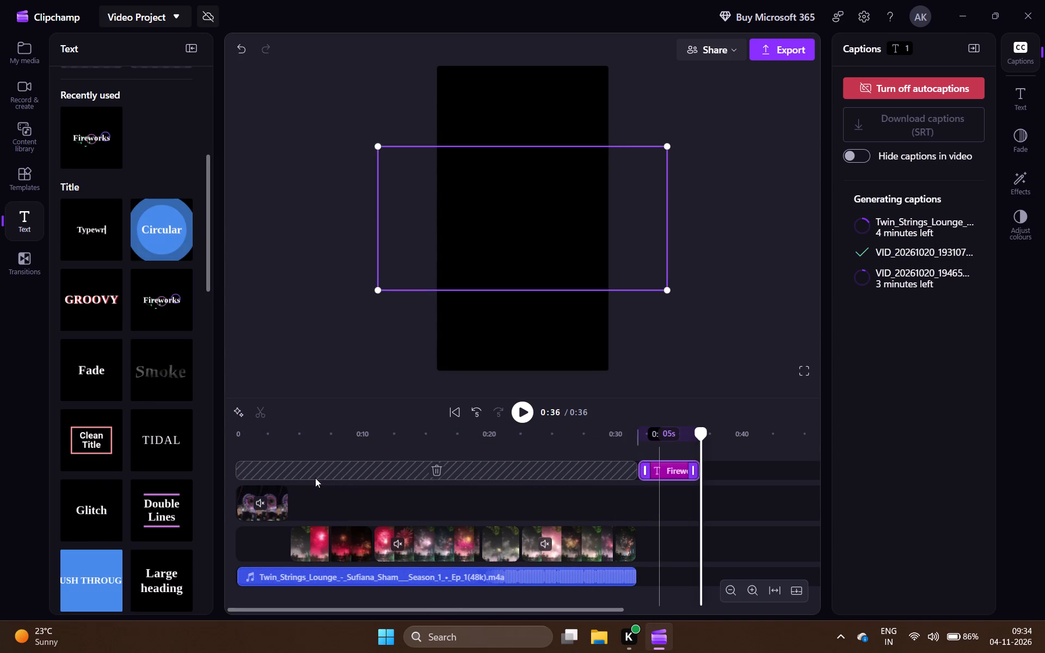
{"action": "left_click_drag", "start_coordinate": [647, 467], "coordinate": [505, 475]}
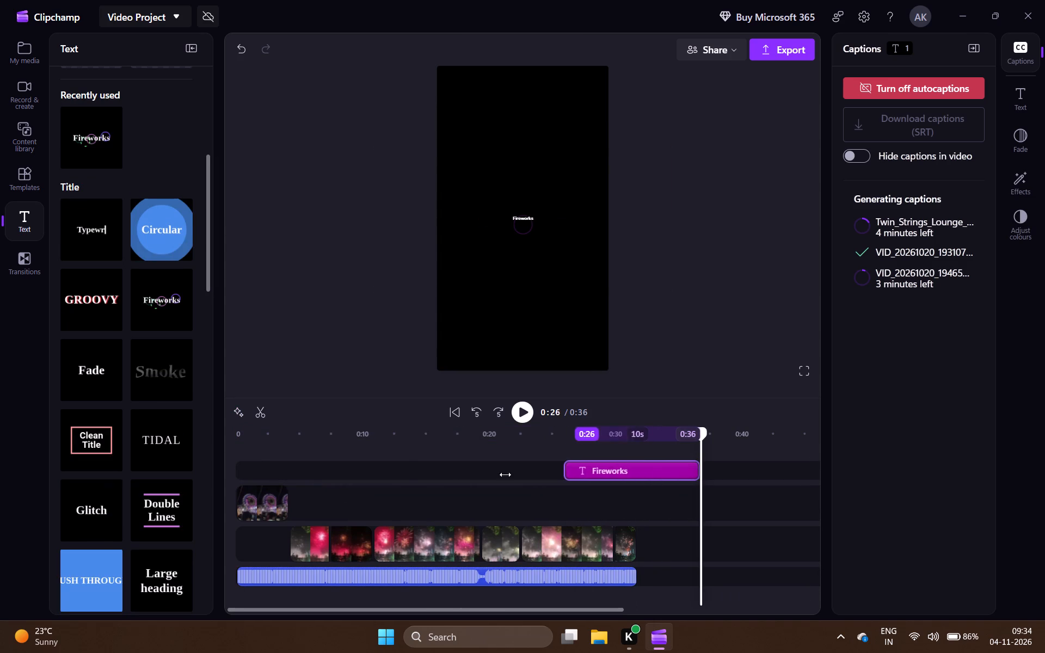
{"action": "left_click_drag", "start_coordinate": [505, 475], "coordinate": [217, 482]}
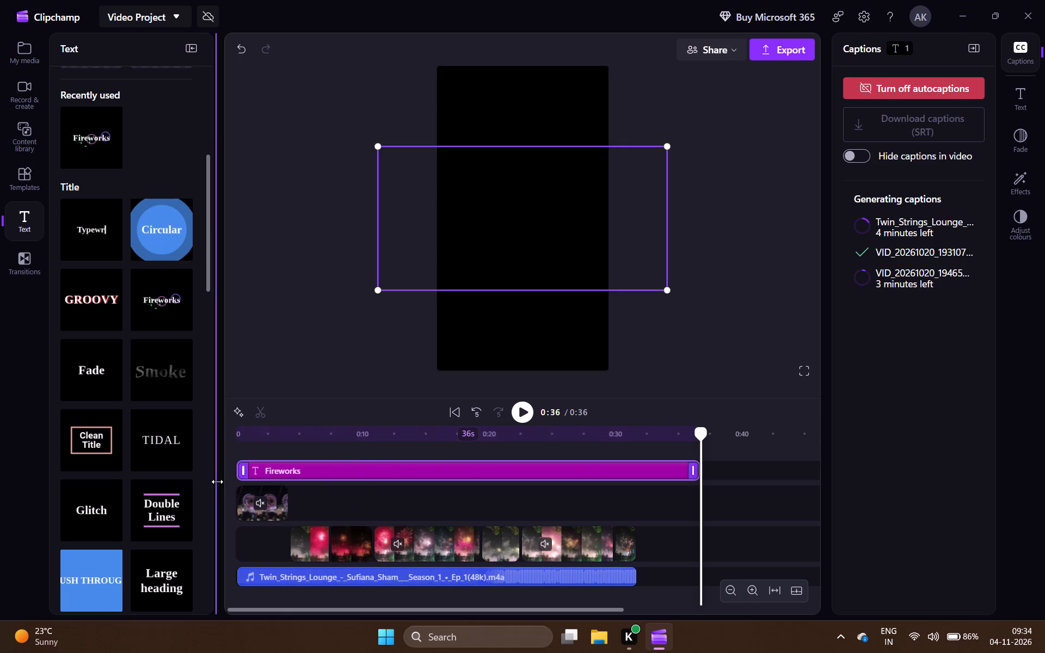
{"action": "left_click", "coordinate": [422, 474]}
{"action": "left_click", "coordinate": [348, 461]}
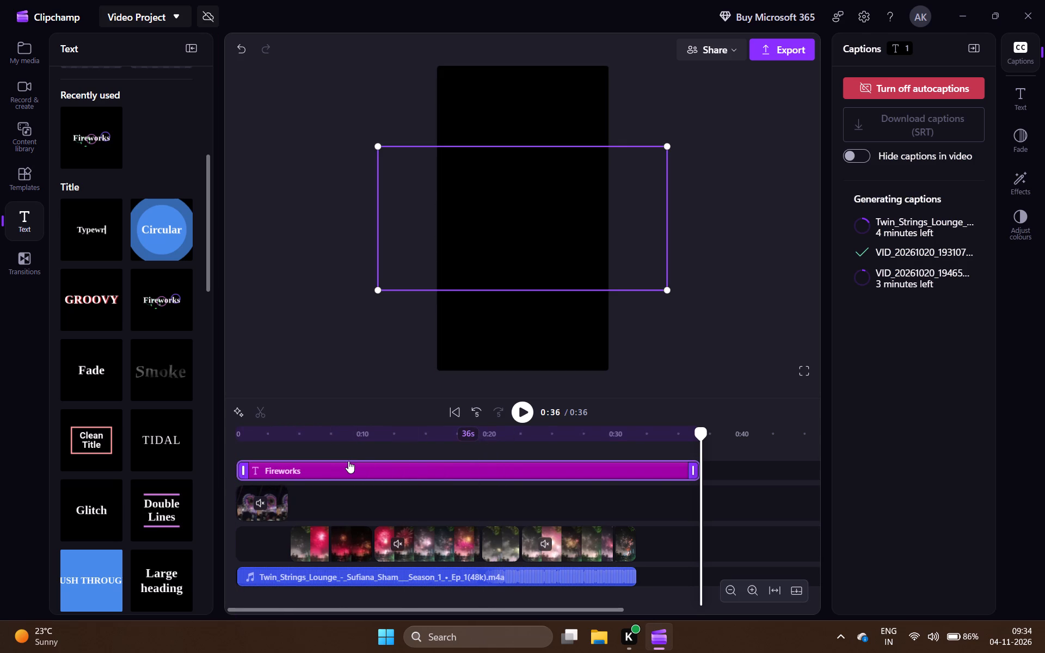
{"action": "left_click_drag", "start_coordinate": [694, 472], "coordinate": [682, 472]}
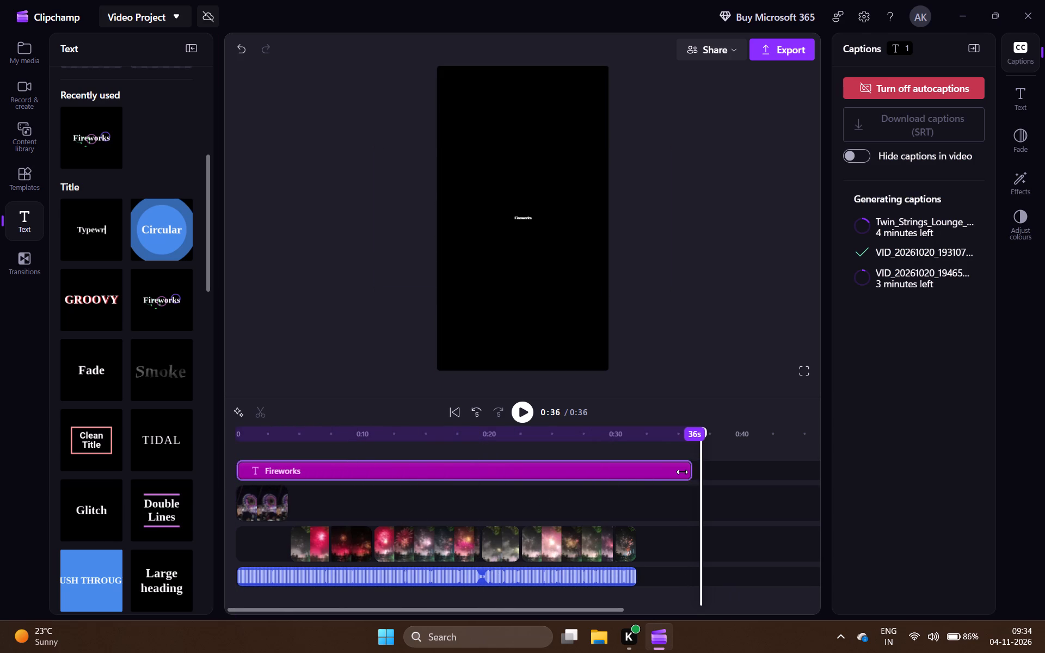
{"action": "left_click_drag", "start_coordinate": [682, 472], "coordinate": [628, 475]}
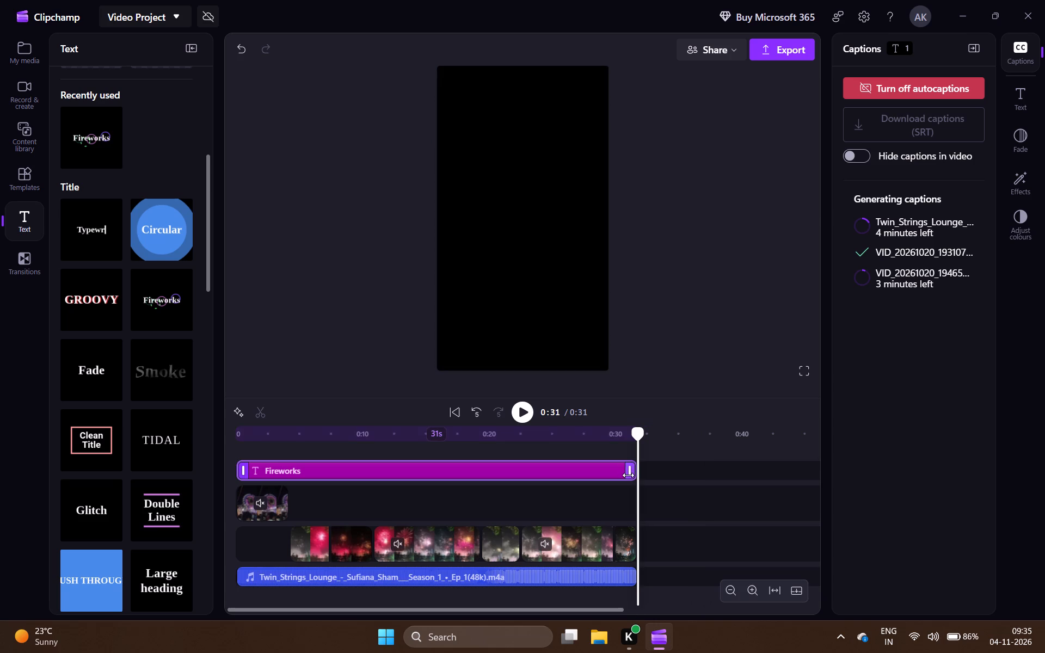
Preview the Fireworks title at about 0:07 and try to open its text for editing.
{"action": "left_click", "coordinate": [329, 467]}
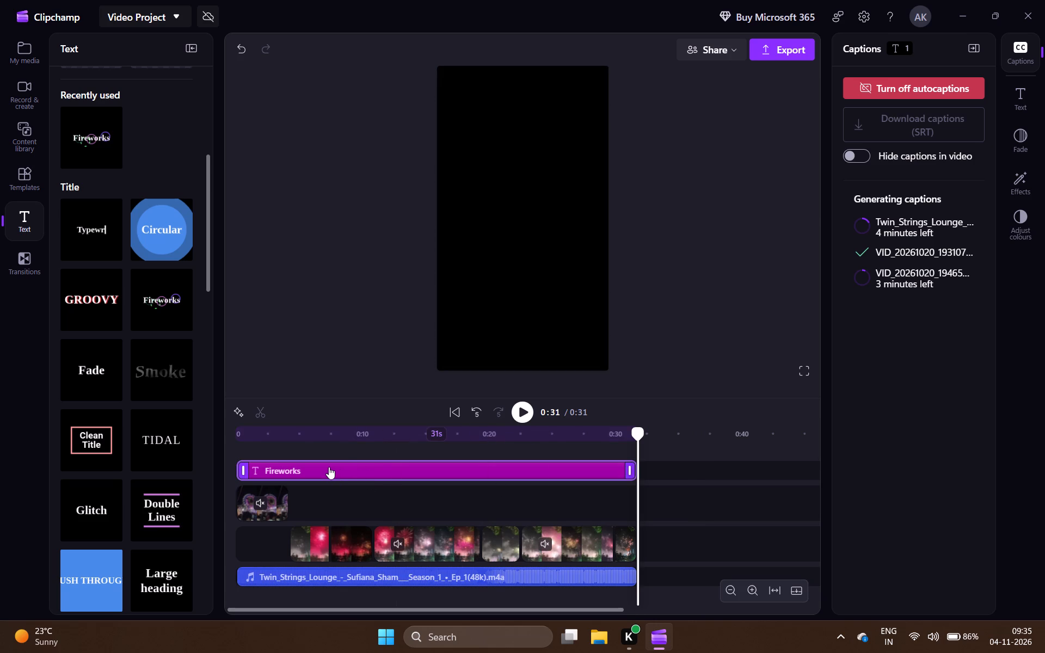
{"action": "double_click", "coordinate": [329, 467]}
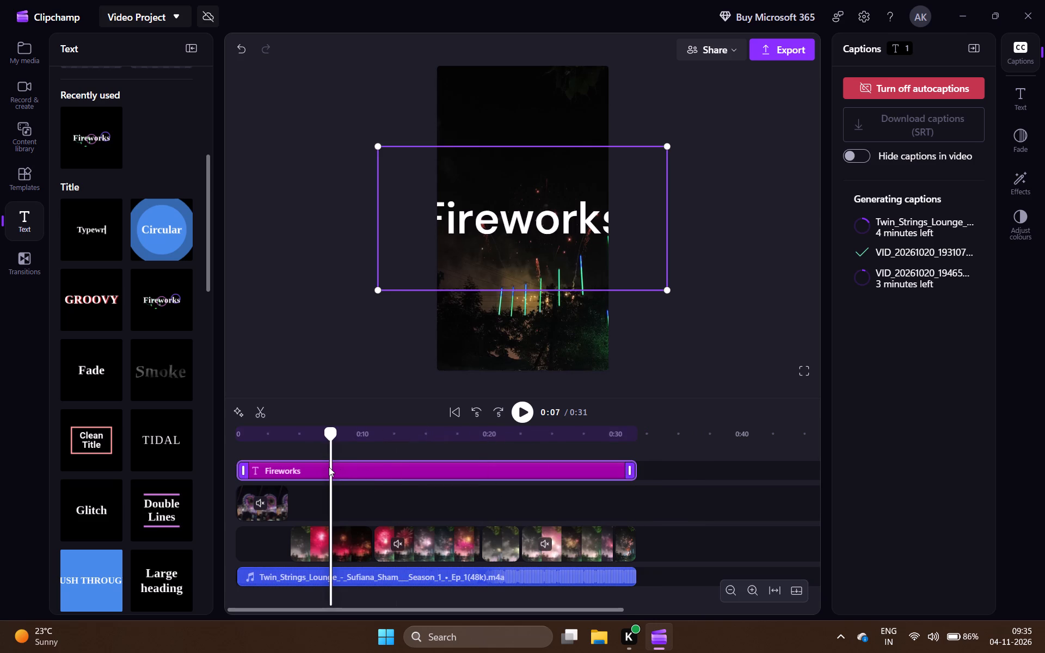
{"action": "left_click", "coordinate": [286, 467]}
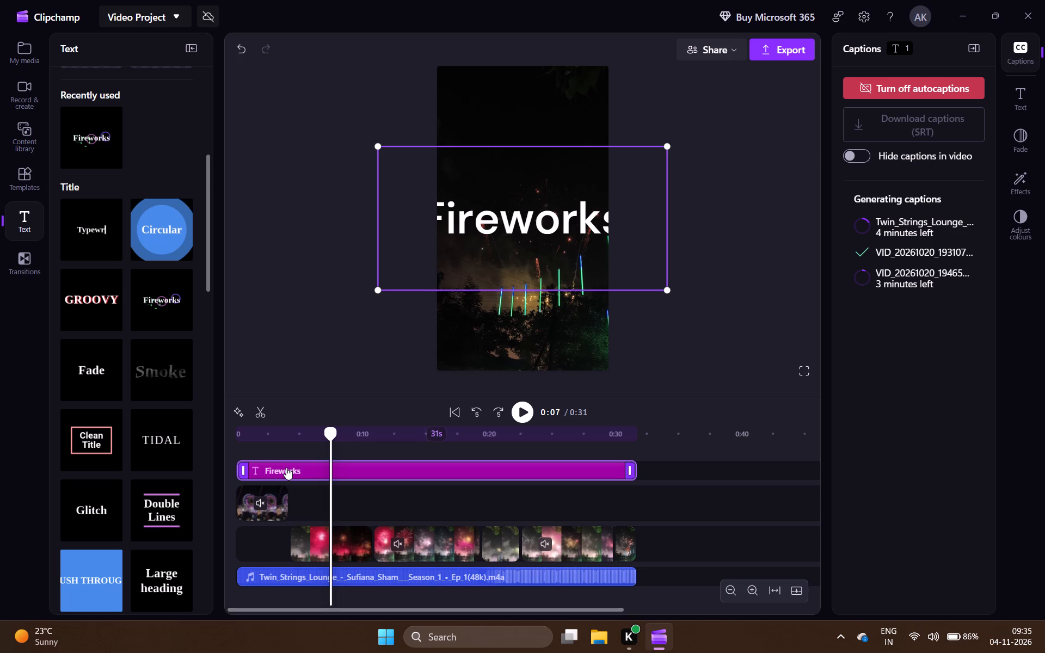
{"action": "left_click", "coordinate": [286, 467]}
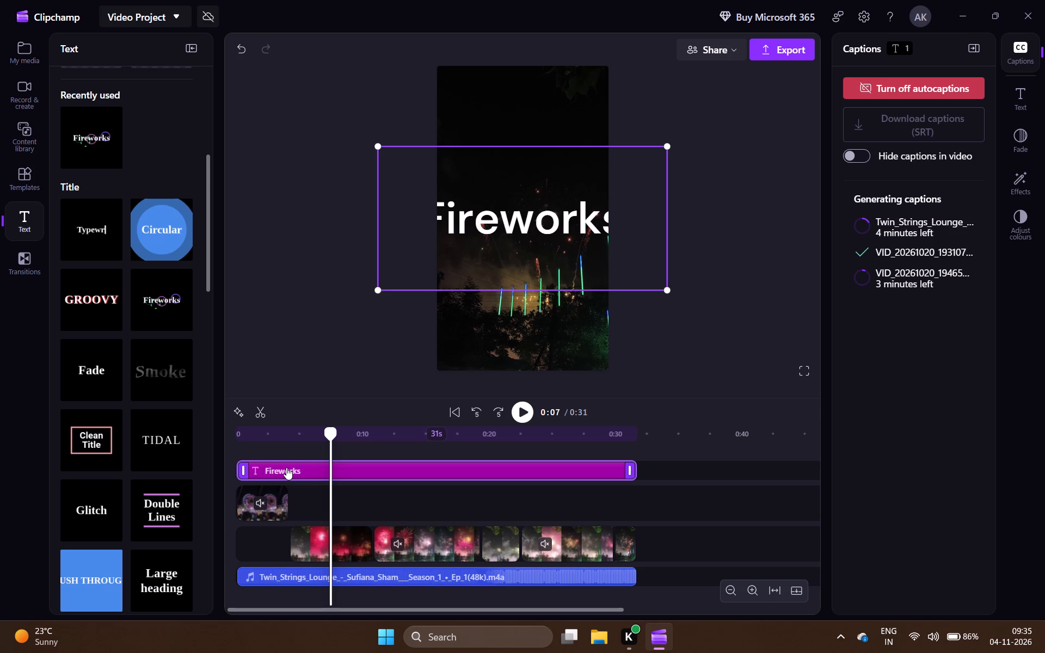
{"action": "left_click", "coordinate": [286, 467]}
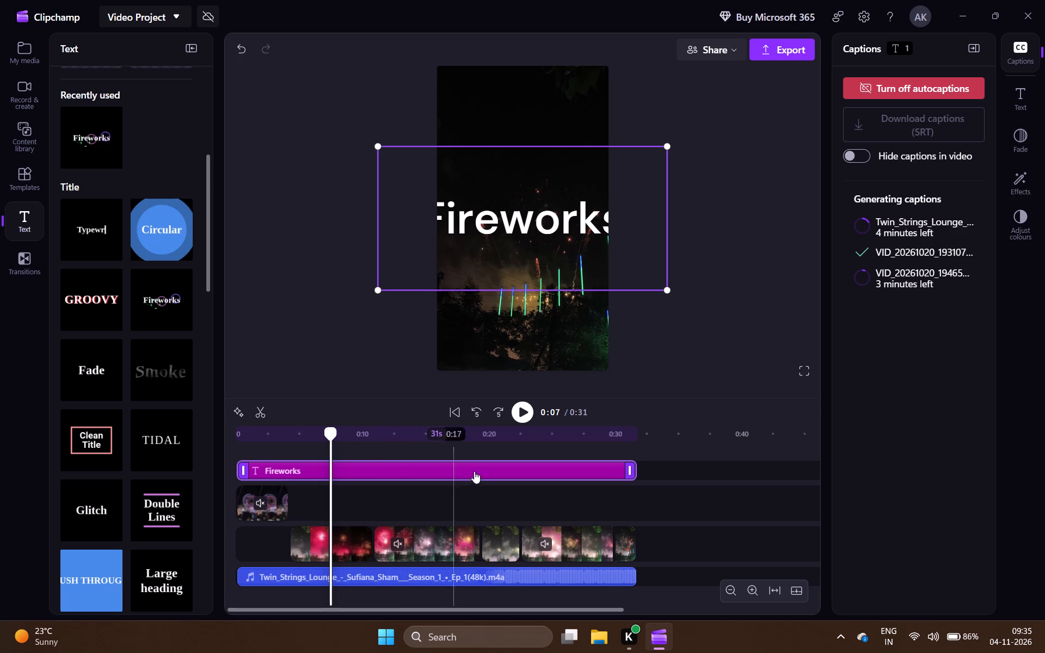
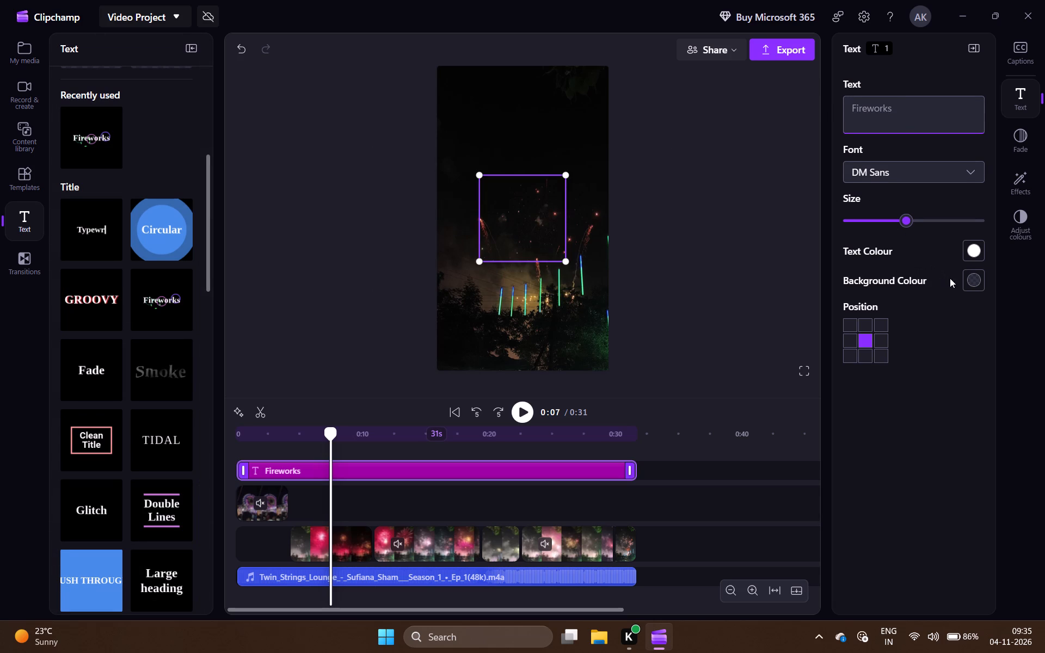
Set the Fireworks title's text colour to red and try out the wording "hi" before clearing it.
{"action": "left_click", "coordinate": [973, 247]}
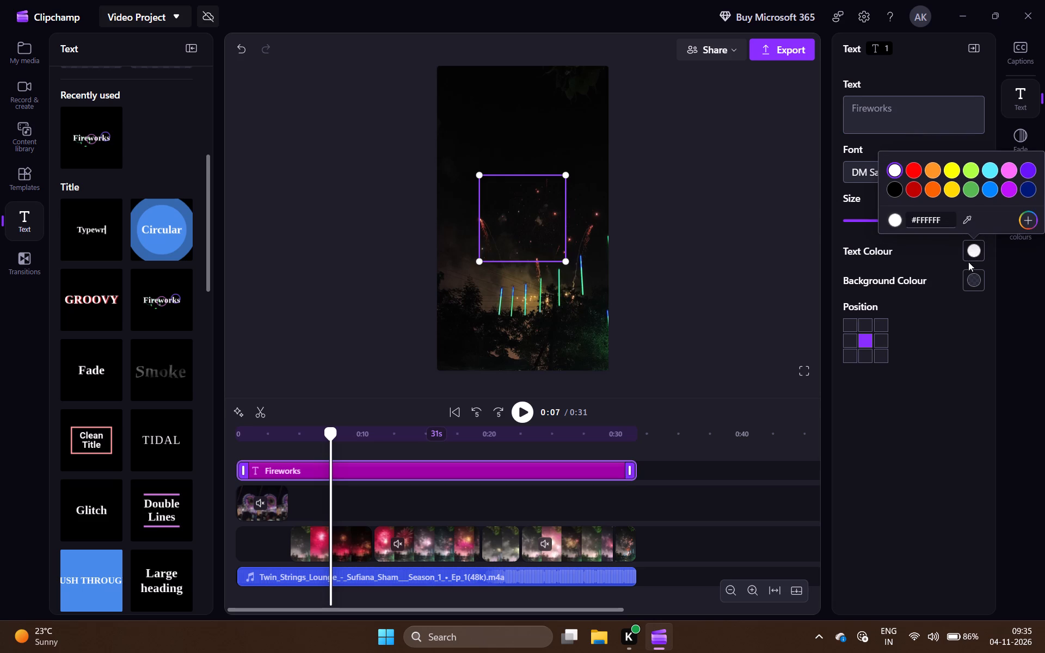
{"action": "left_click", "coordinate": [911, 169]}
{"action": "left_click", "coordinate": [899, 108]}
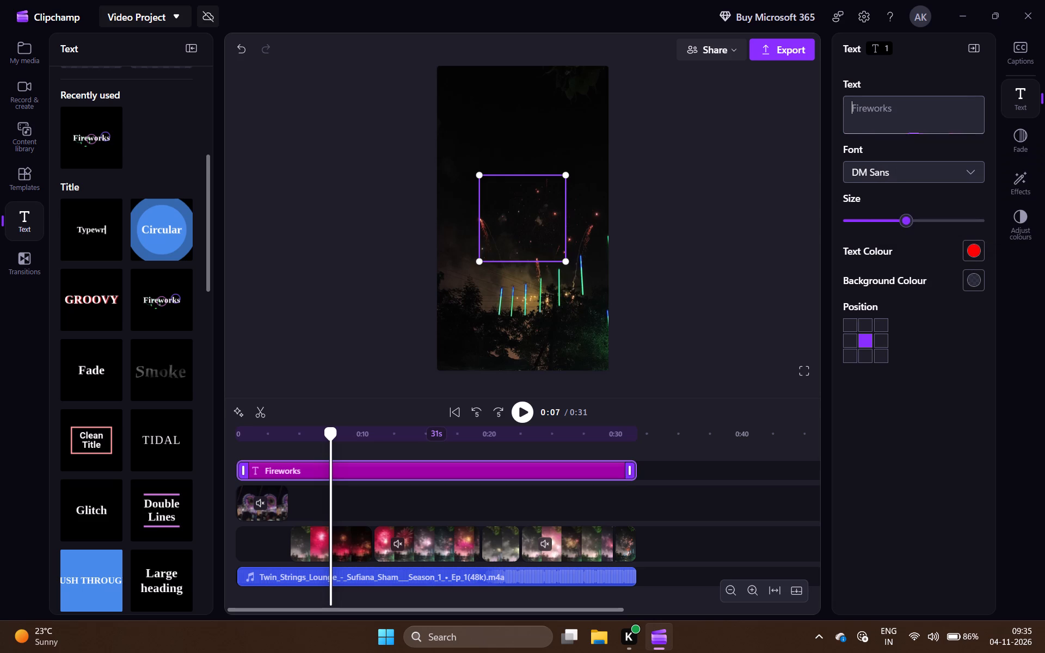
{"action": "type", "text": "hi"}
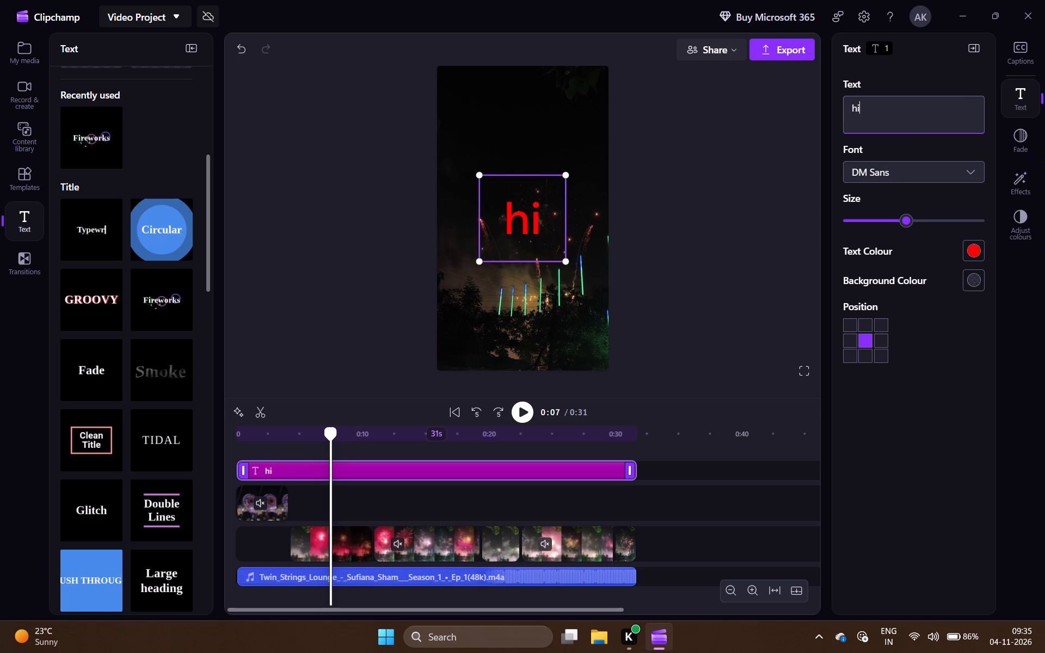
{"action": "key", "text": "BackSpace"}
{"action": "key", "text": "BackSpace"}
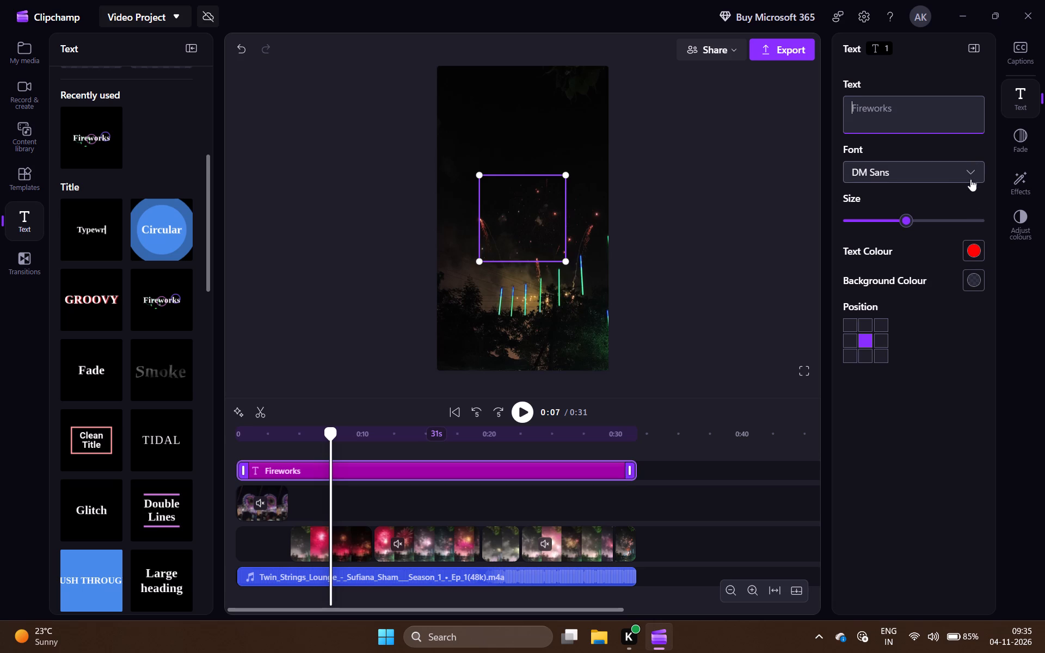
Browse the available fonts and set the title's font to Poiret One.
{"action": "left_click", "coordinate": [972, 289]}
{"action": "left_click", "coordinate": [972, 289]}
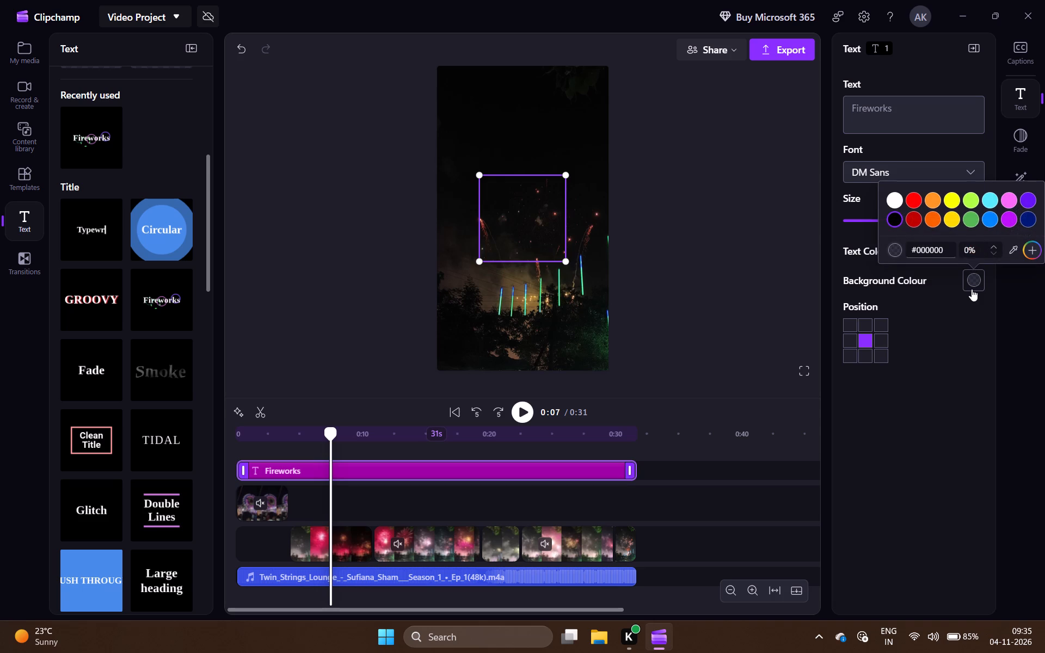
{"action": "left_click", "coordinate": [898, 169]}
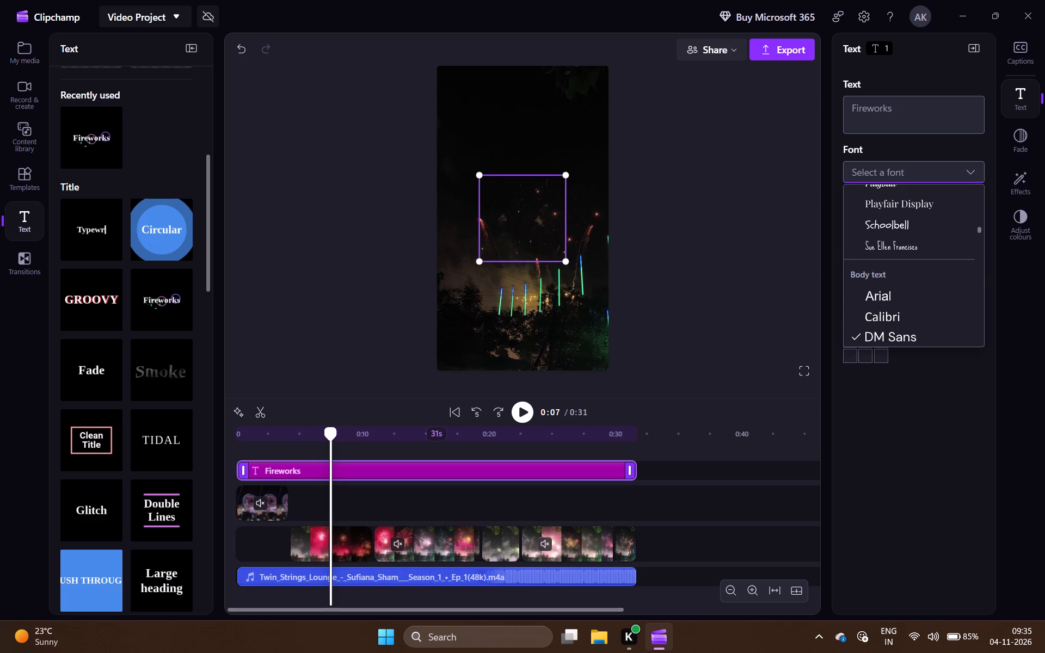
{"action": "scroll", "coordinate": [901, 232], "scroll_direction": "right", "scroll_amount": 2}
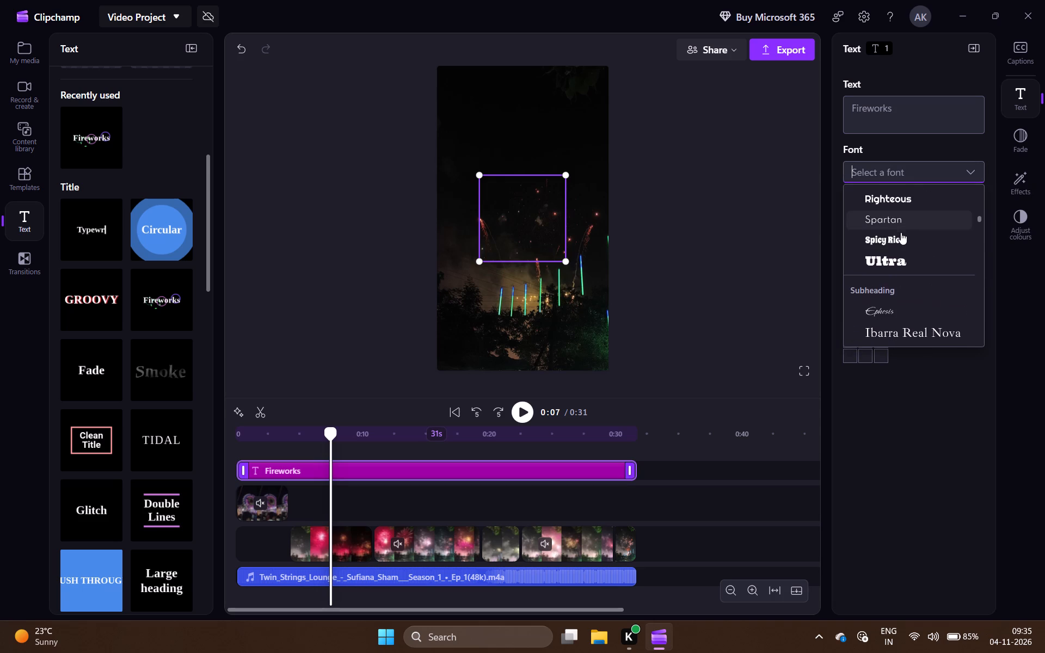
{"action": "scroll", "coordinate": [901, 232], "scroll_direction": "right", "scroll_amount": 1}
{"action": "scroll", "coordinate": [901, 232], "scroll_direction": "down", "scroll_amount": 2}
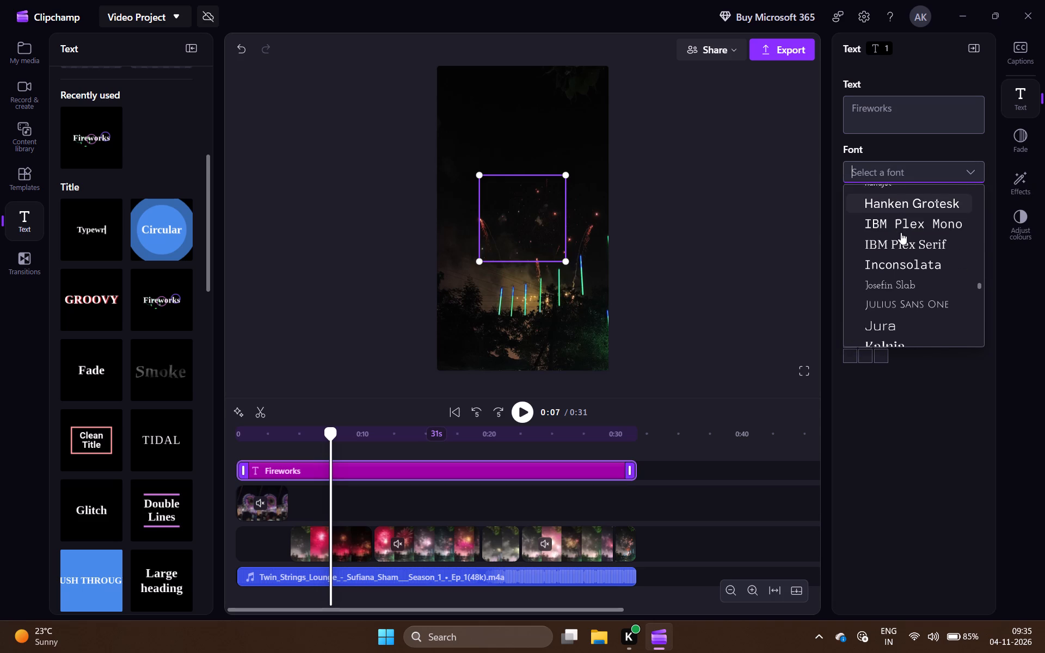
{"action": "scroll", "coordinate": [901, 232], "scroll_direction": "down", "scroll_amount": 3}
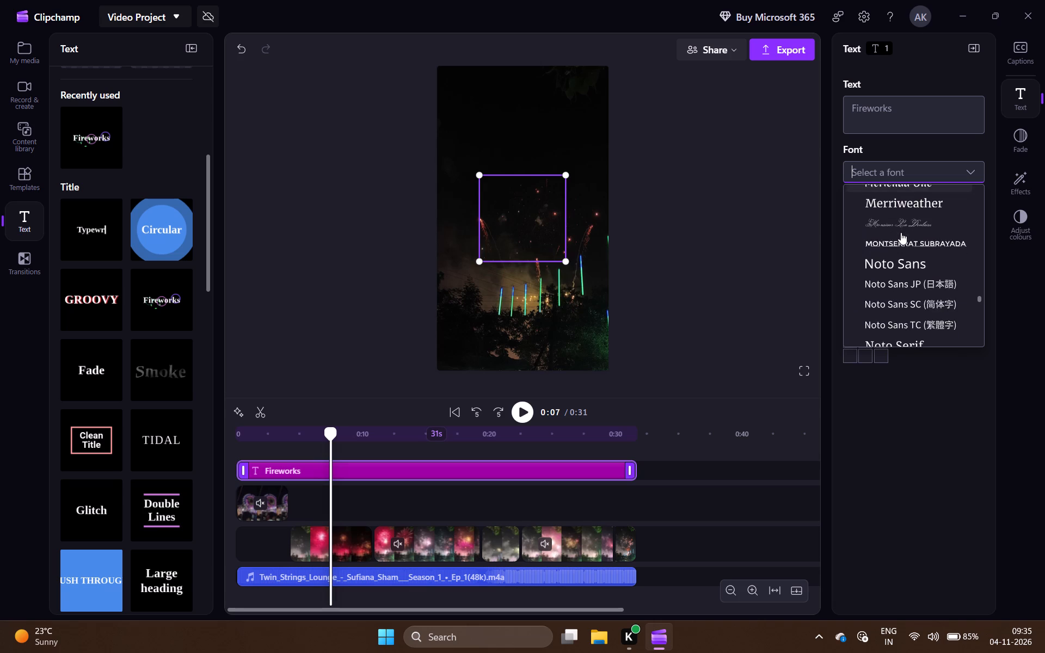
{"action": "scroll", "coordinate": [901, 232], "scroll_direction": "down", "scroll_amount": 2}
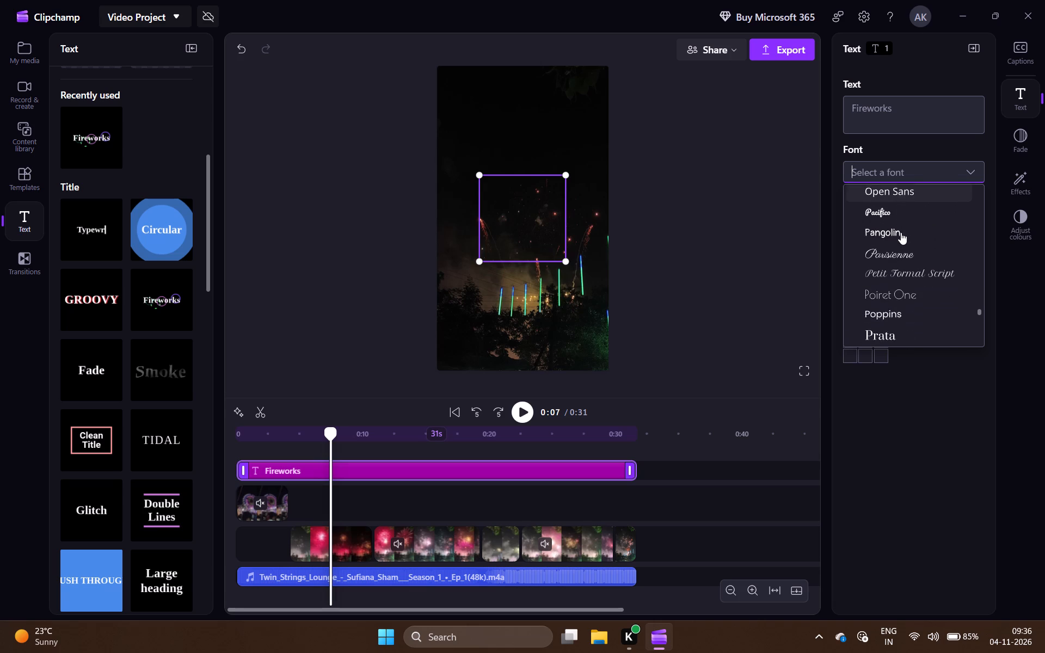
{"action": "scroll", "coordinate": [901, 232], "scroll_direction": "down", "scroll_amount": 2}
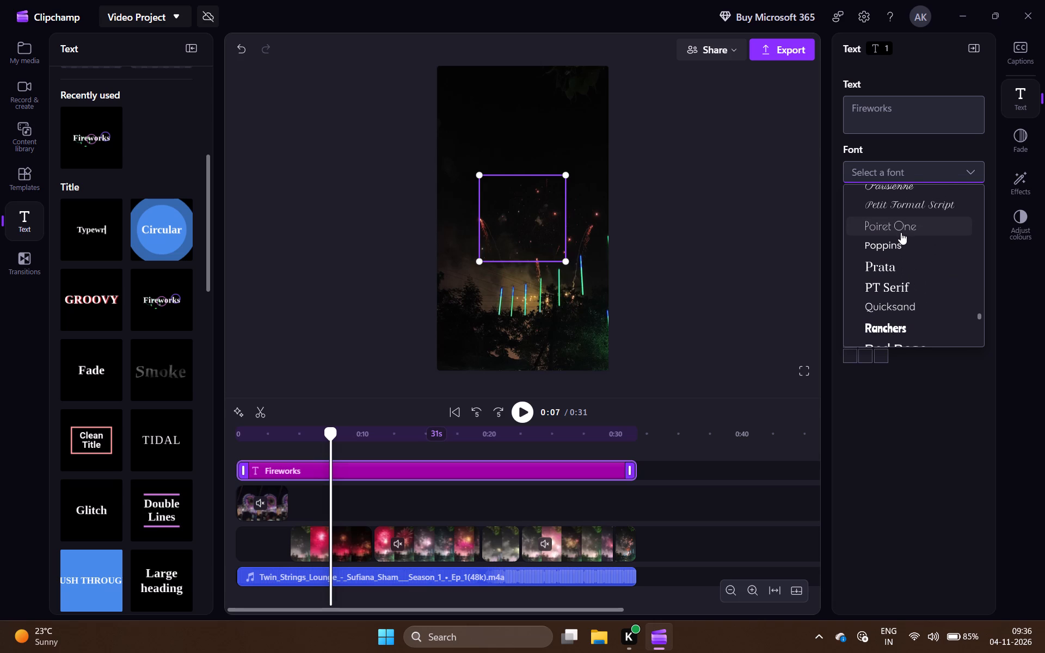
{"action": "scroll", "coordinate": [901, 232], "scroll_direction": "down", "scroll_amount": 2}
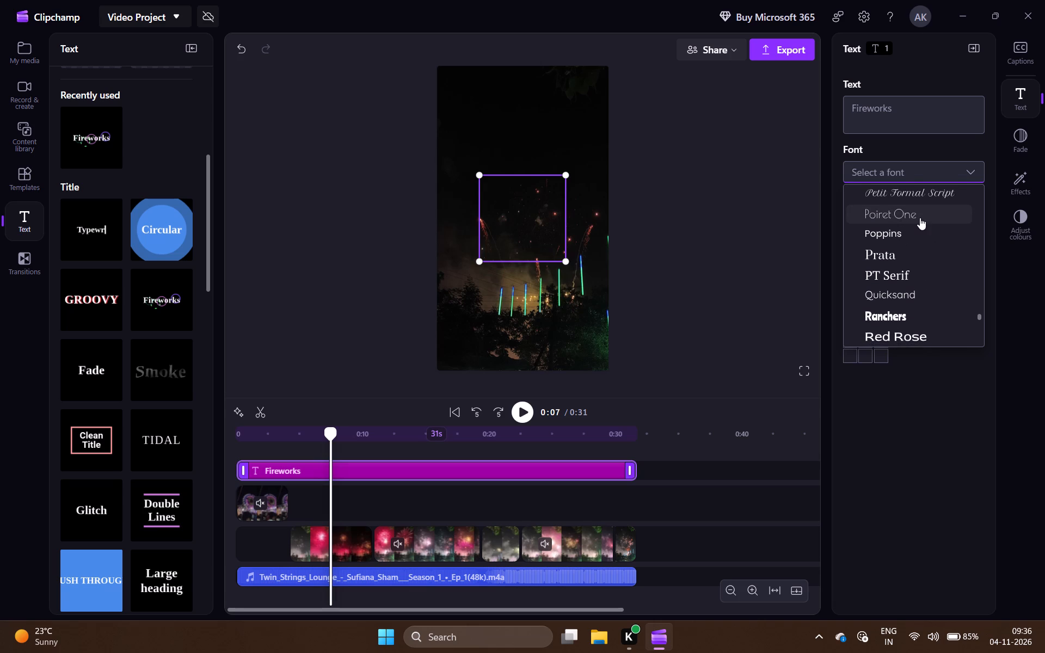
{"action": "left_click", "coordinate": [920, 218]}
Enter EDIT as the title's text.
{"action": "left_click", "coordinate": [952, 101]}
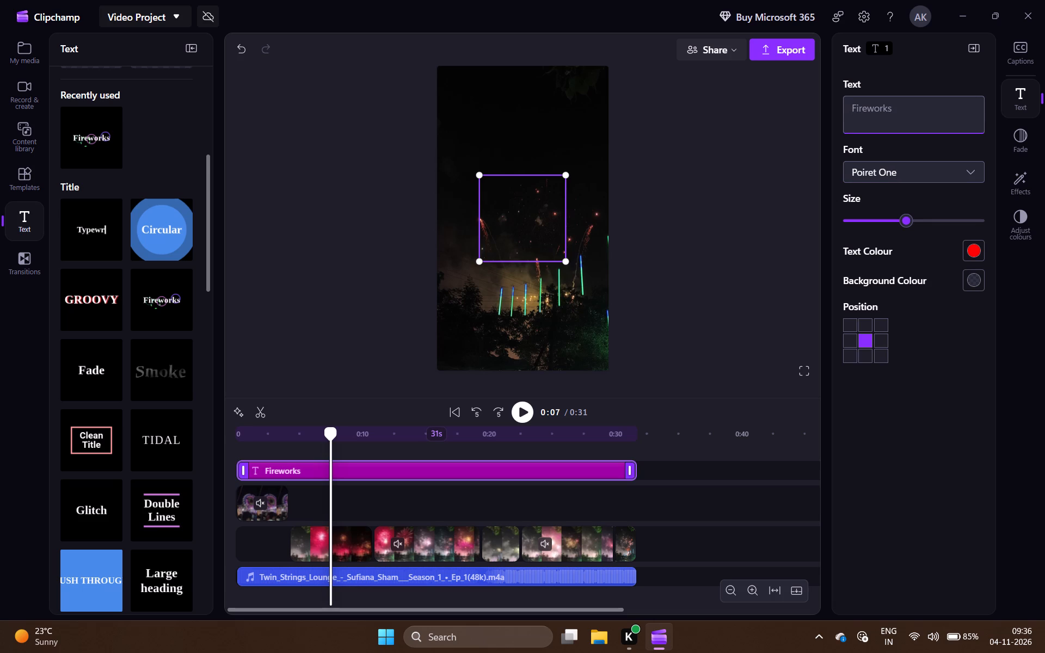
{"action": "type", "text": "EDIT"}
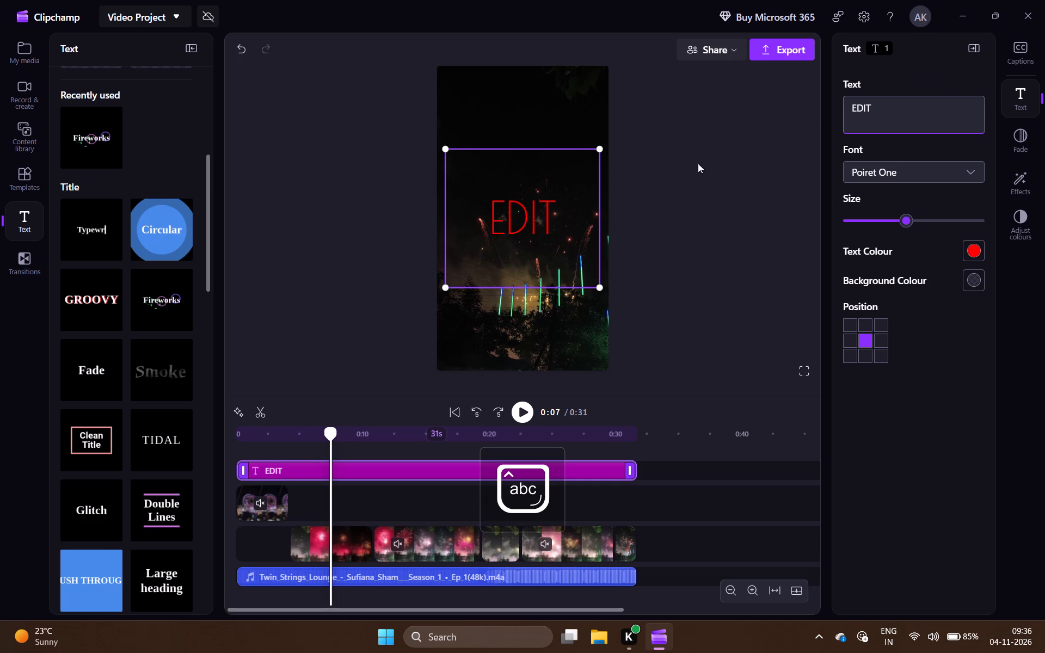
Play the project from the start to review the EDIT title, and bring the playhead back to 0:31.
{"action": "left_click", "coordinate": [458, 412]}
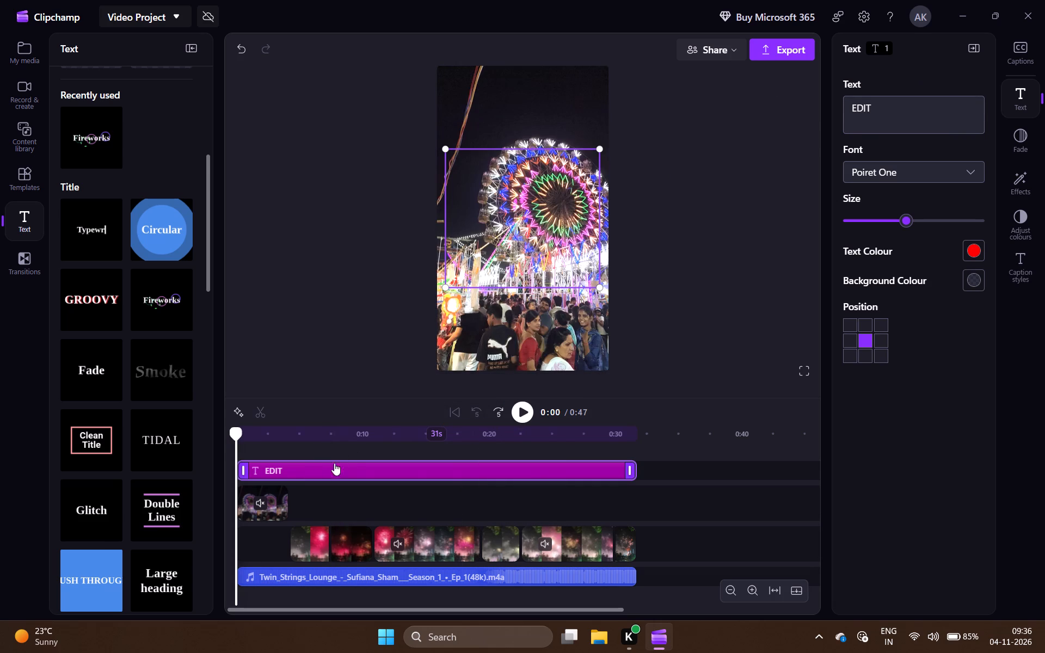
{"action": "left_click", "coordinate": [519, 416]}
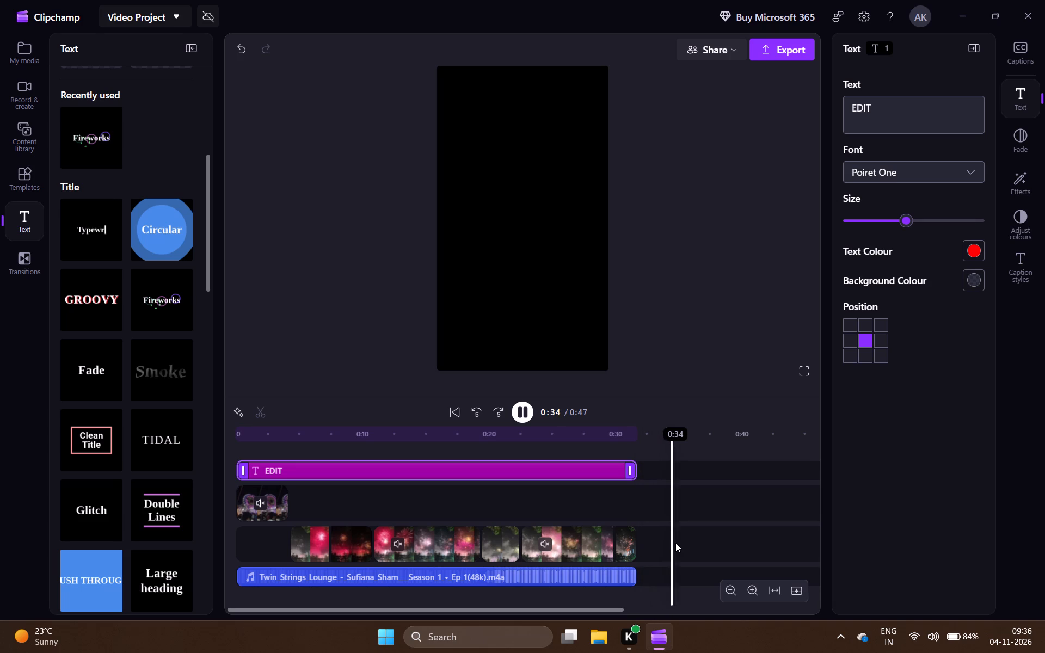
{"action": "scroll", "coordinate": [764, 542], "scroll_direction": "left", "scroll_amount": 6}
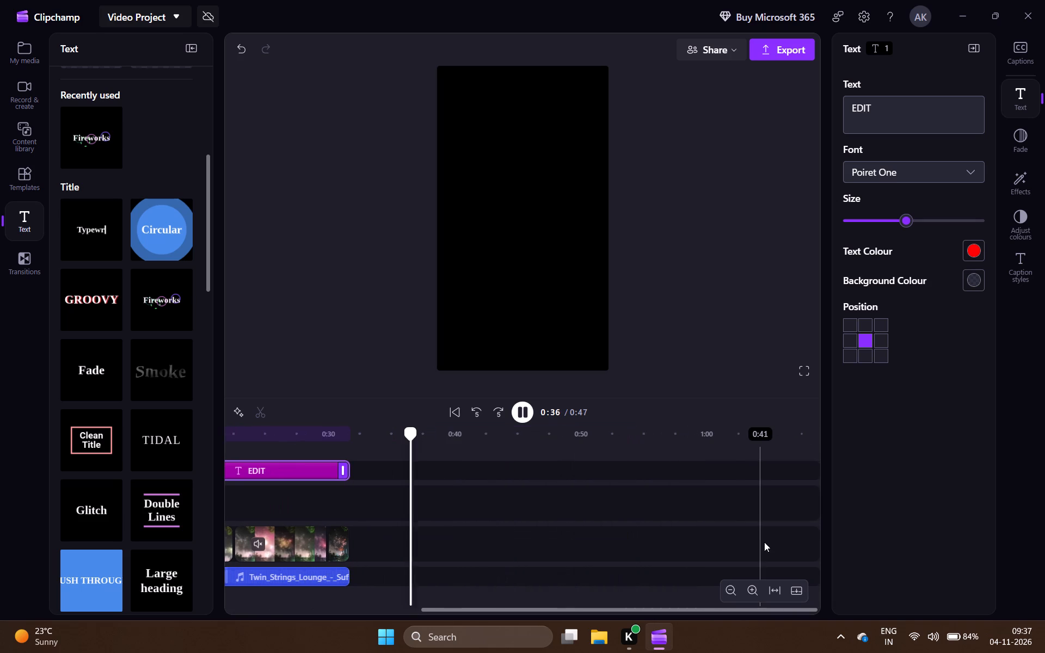
{"action": "scroll", "coordinate": [764, 542], "scroll_direction": "left", "scroll_amount": 4}
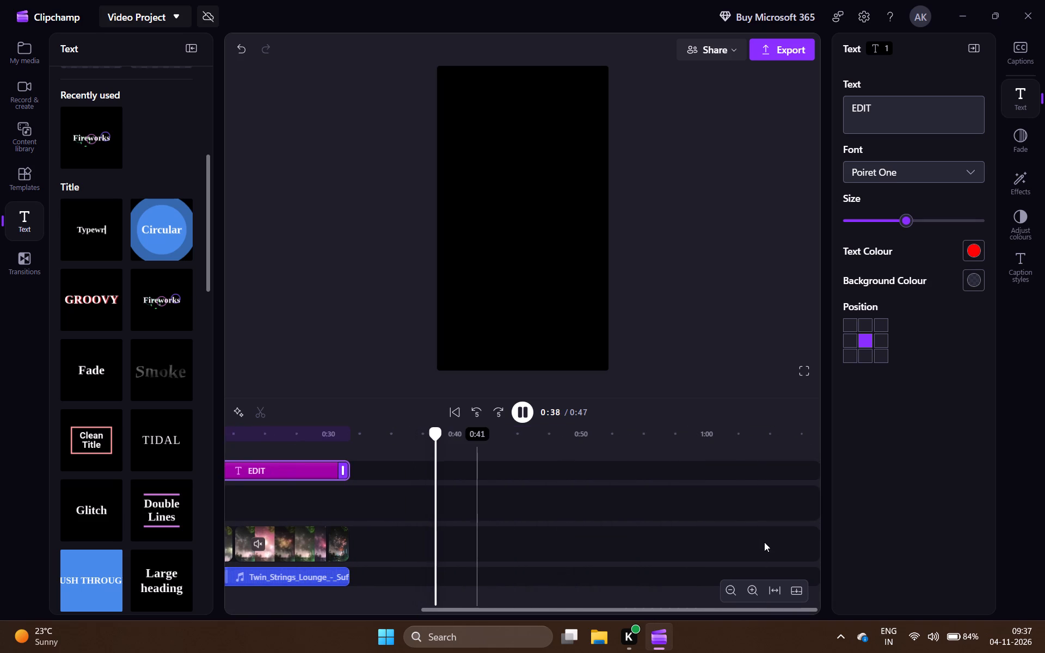
{"action": "scroll", "coordinate": [764, 542], "scroll_direction": "down", "scroll_amount": 9, "text": "ctrl"}
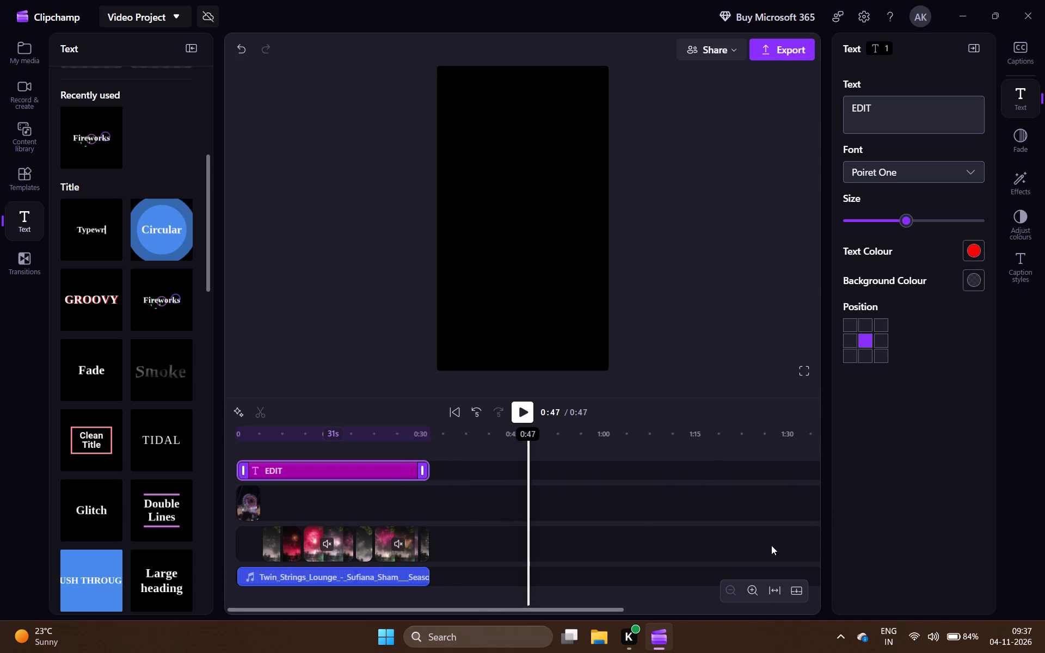
{"action": "left_click_drag", "start_coordinate": [526, 430], "coordinate": [448, 433]}
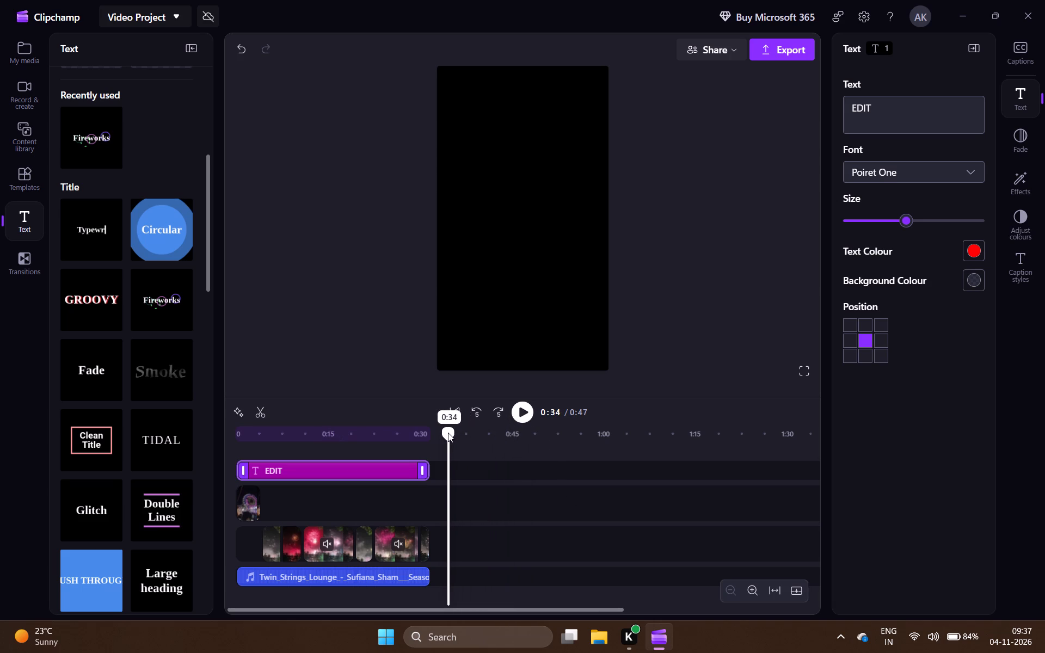
{"action": "left_click_drag", "start_coordinate": [448, 433], "coordinate": [431, 434]}
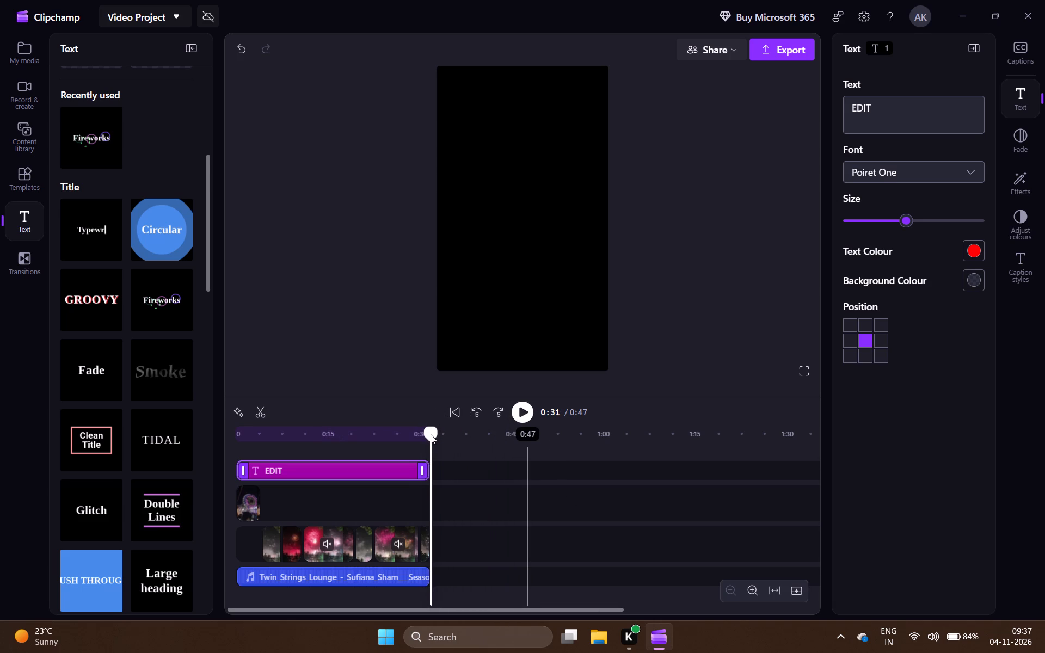
{"action": "left_click", "coordinate": [431, 434]}
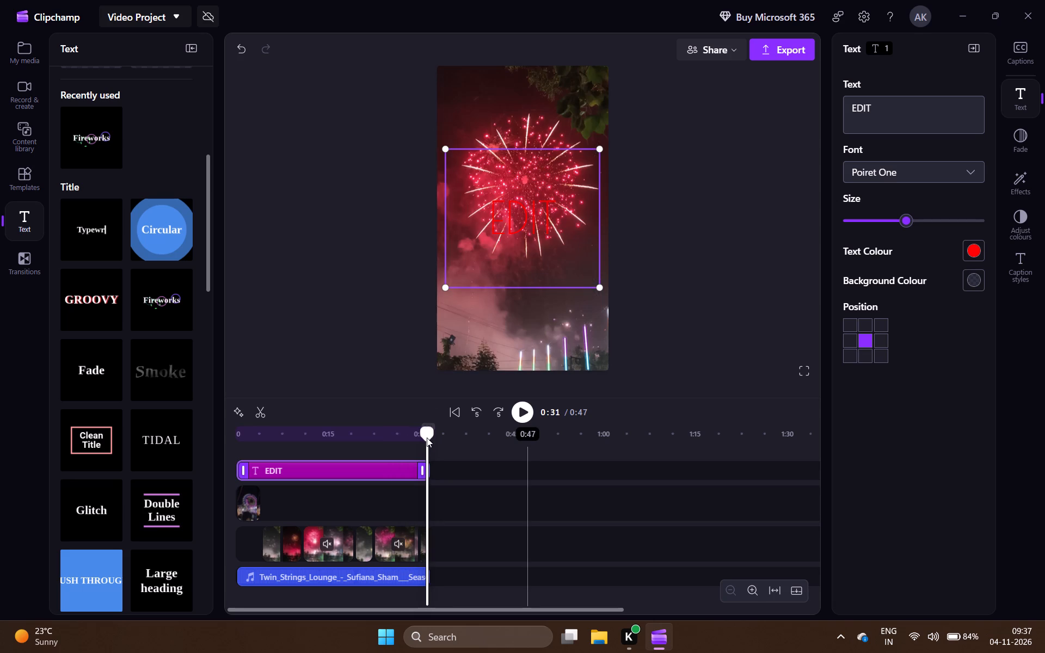
Undo the title's edits, trims and placement until the title is removed from the timeline.
{"action": "key", "text": "ctrl+z"}
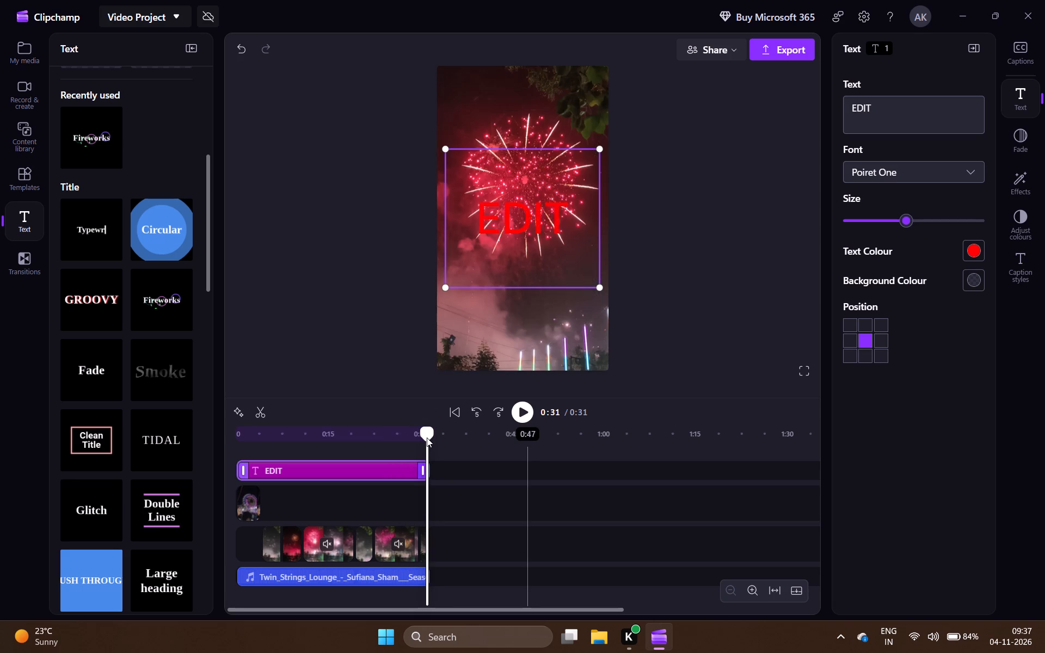
{"action": "key", "text": "ctrl+z"}
{"action": "key", "text": "ctrl+z"}
{"action": "key", "text": "ctrl+z"}
{"action": "key", "text": "ctrl+z"}
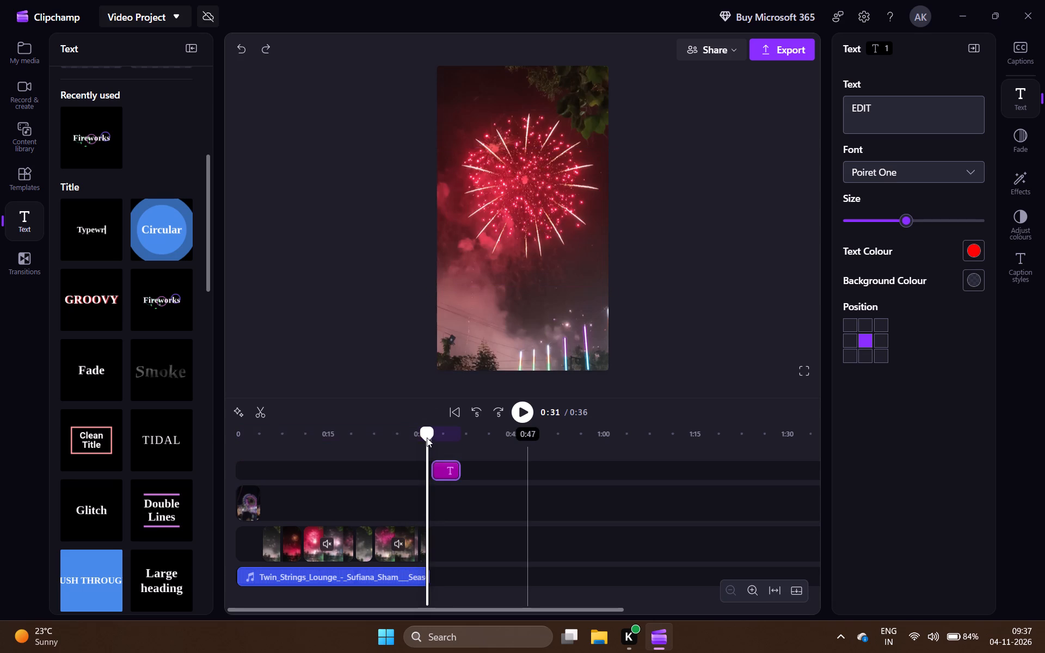
{"action": "key", "text": "ctrl+z"}
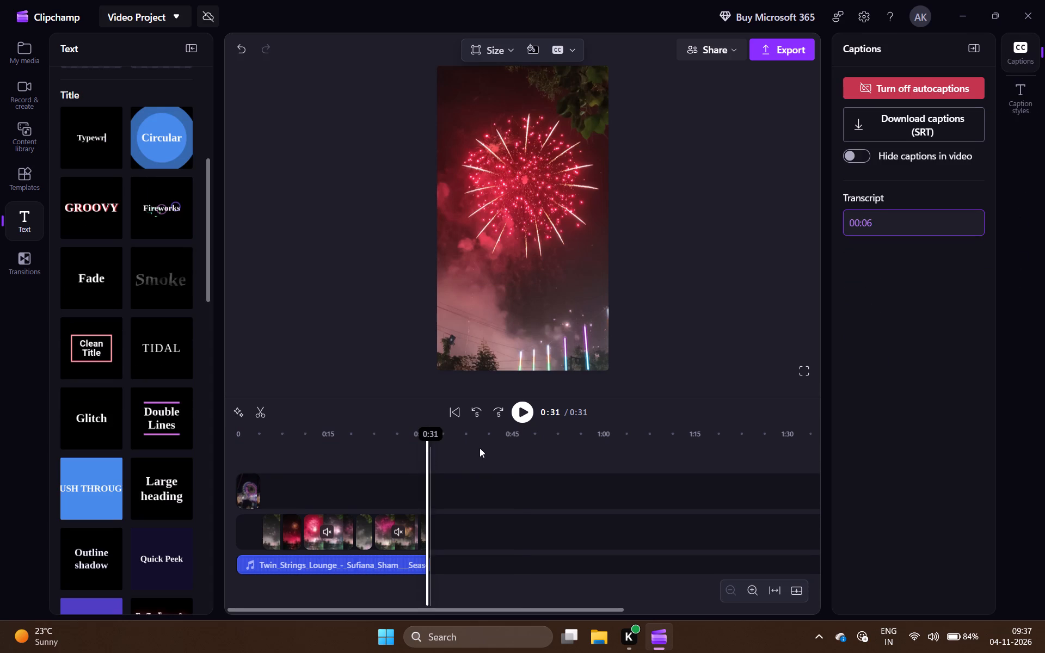
Play the project from the start and examine the autocaption transcript entry at 00:06.
{"action": "left_click", "coordinate": [458, 410]}
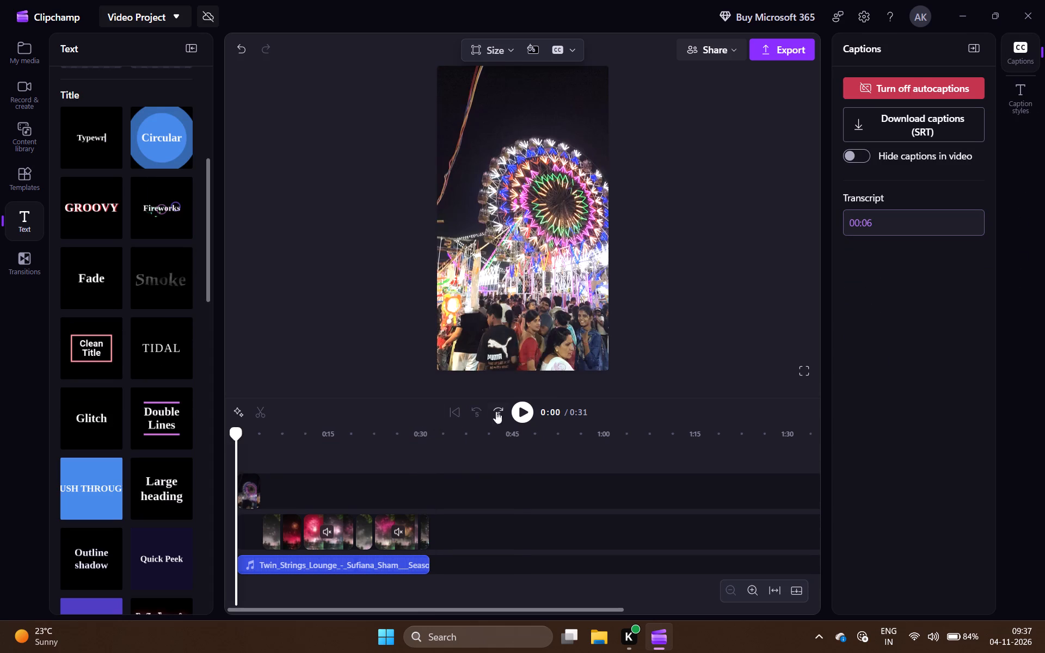
{"action": "left_click", "coordinate": [520, 417]}
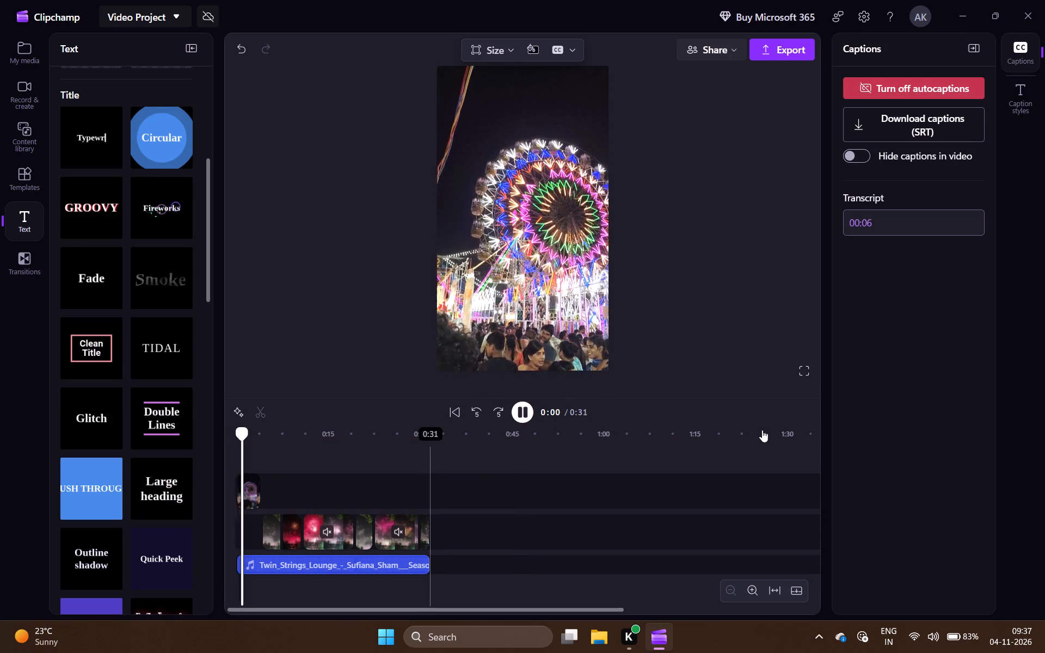
{"action": "left_click", "coordinate": [871, 223]}
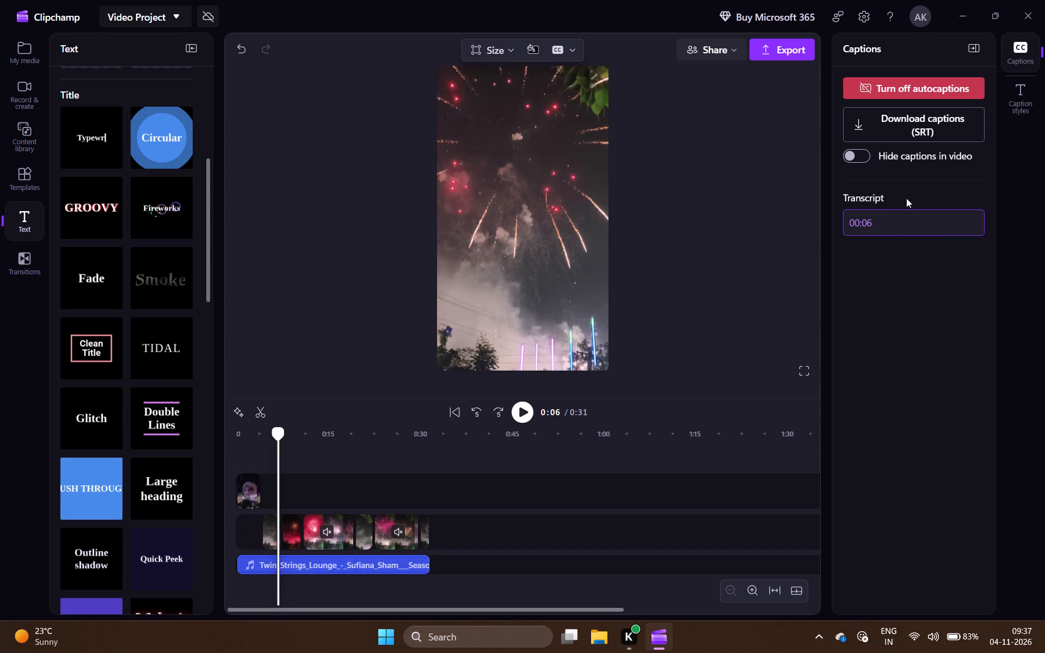
{"action": "left_click", "coordinate": [900, 218]}
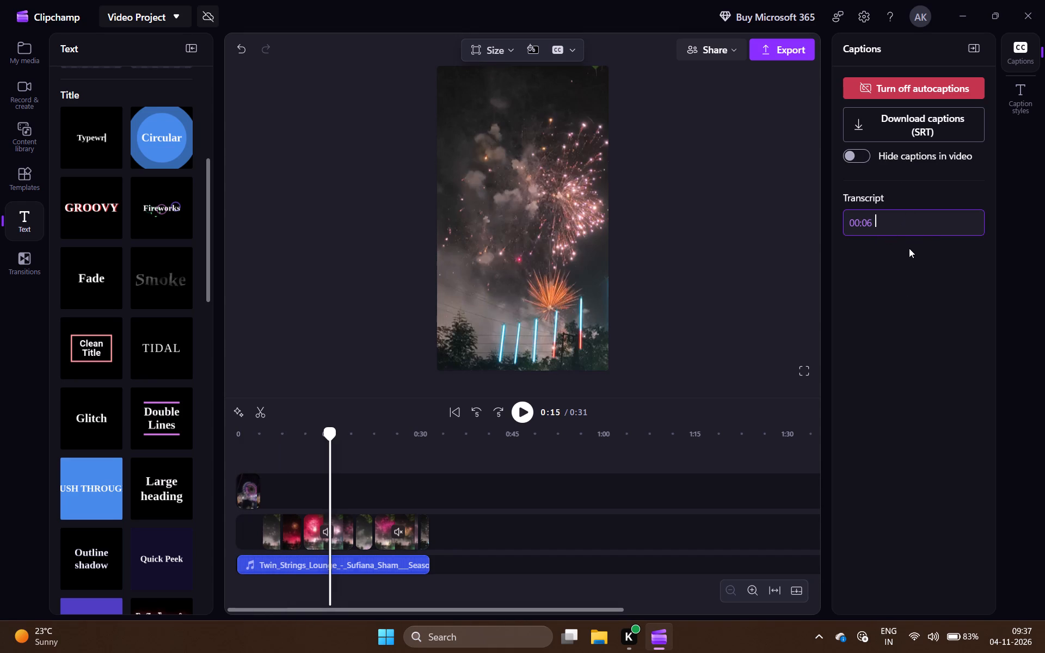
{"action": "left_click", "coordinate": [909, 248]}
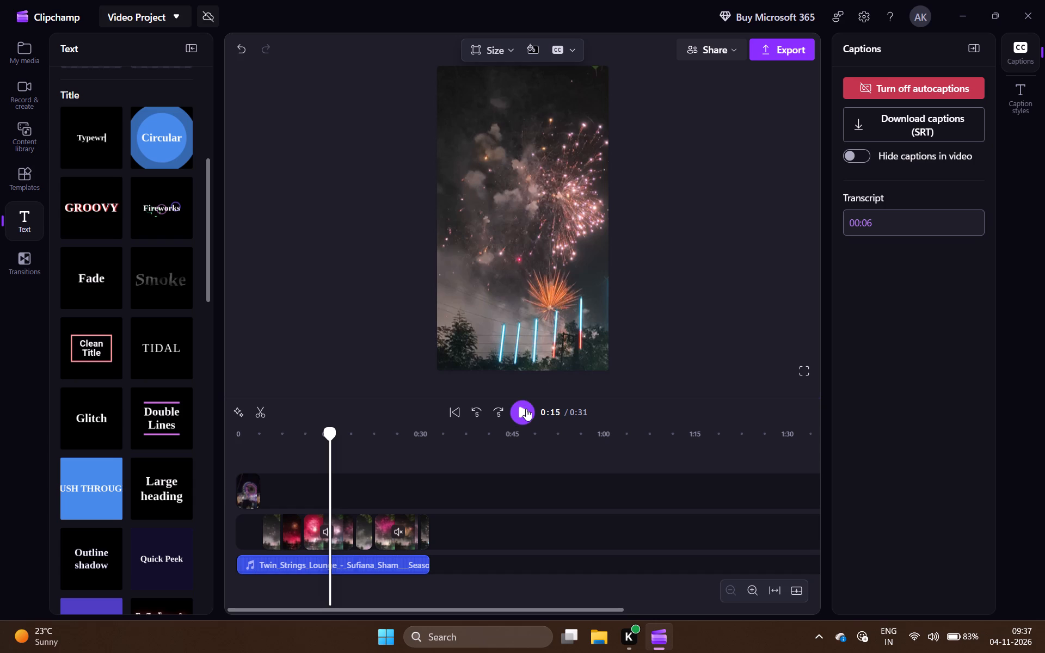
{"action": "left_click", "coordinate": [526, 409]}
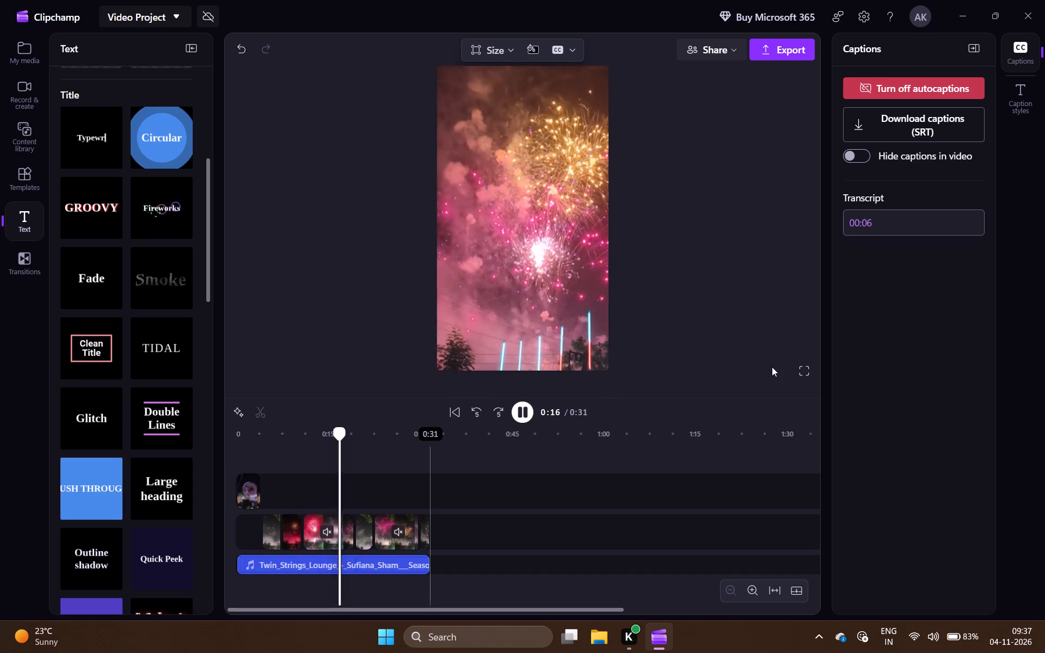
{"action": "scroll", "coordinate": [960, 247], "scroll_direction": "up", "scroll_amount": 3}
{"action": "scroll", "coordinate": [960, 247], "scroll_direction": "down", "scroll_amount": 2}
{"action": "scroll", "coordinate": [960, 247], "scroll_direction": "up", "scroll_amount": 2}
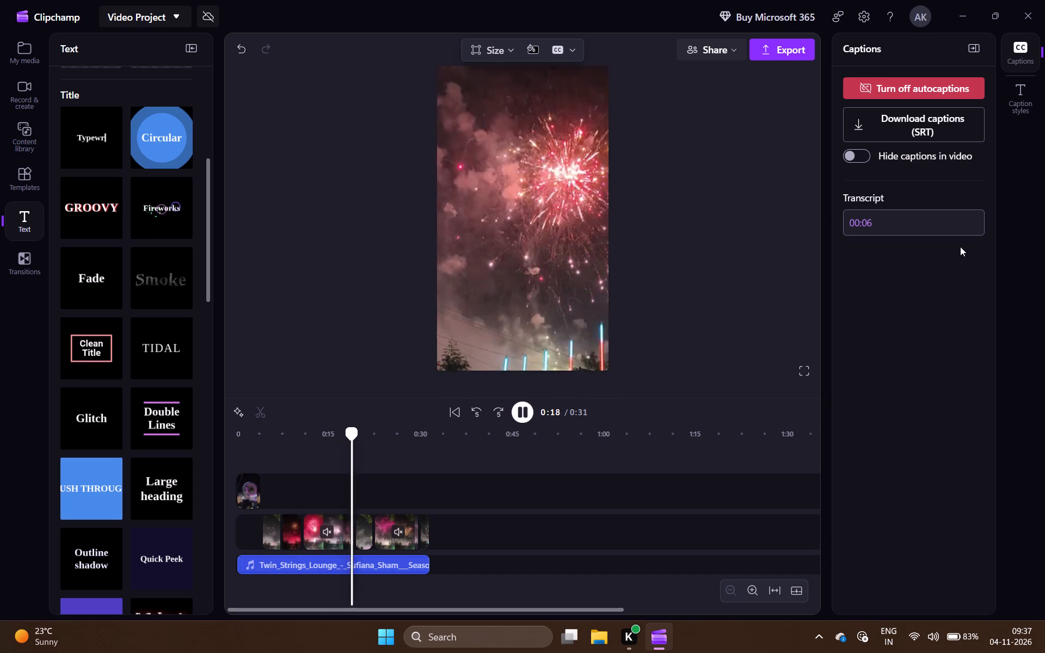
Apply the Creator text style to the captions.
{"action": "left_click", "coordinate": [1018, 91]}
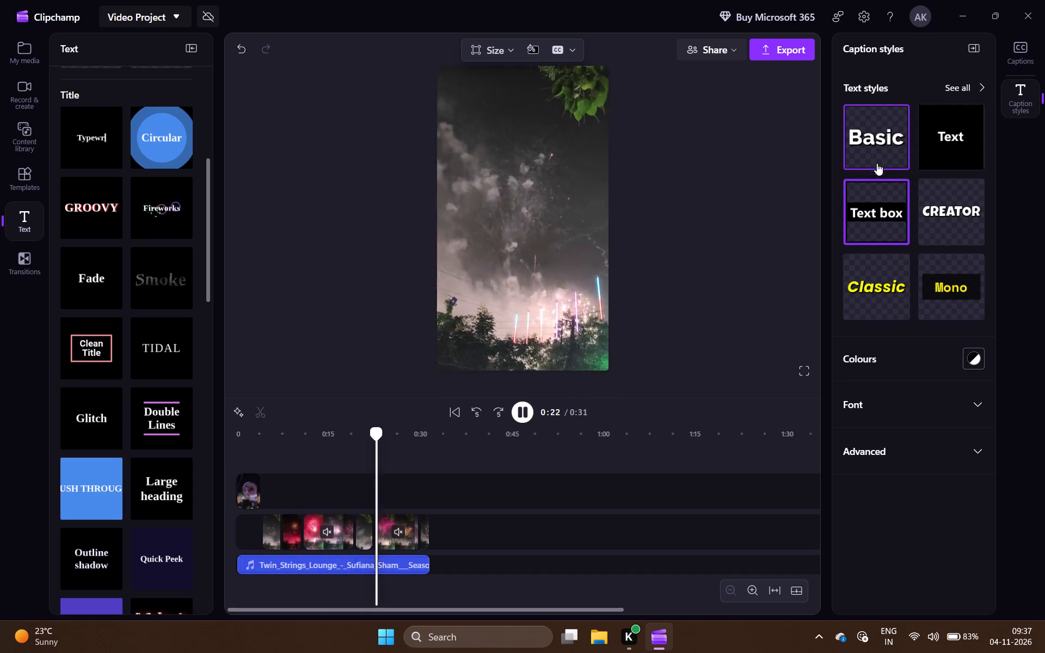
{"action": "left_click", "coordinate": [958, 230]}
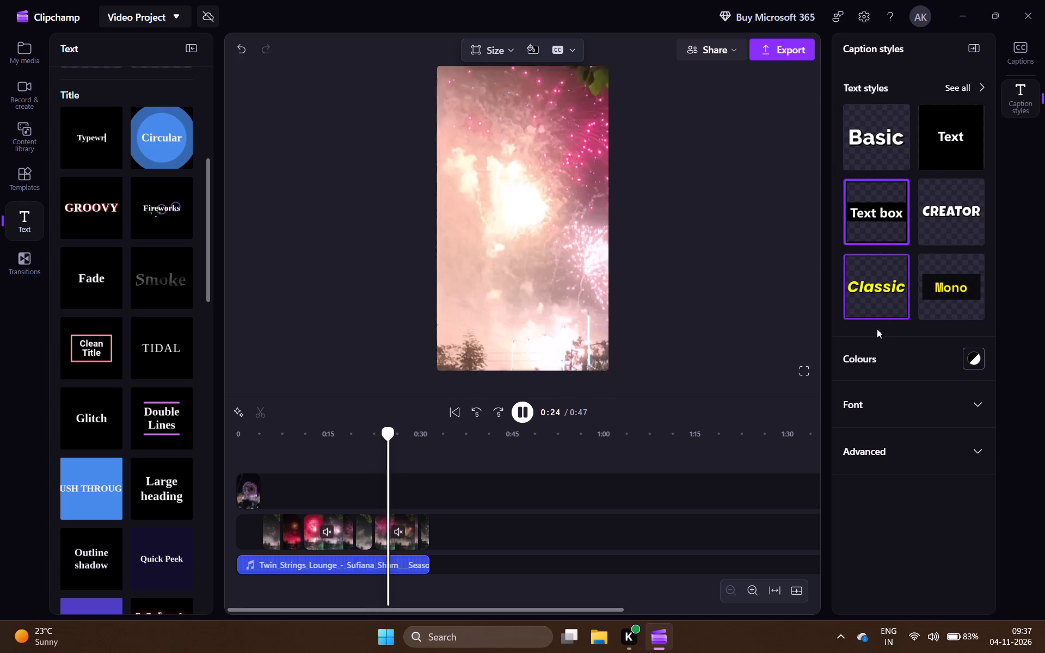
{"action": "left_click", "coordinate": [956, 220]}
{"action": "left_click", "coordinate": [956, 220]}
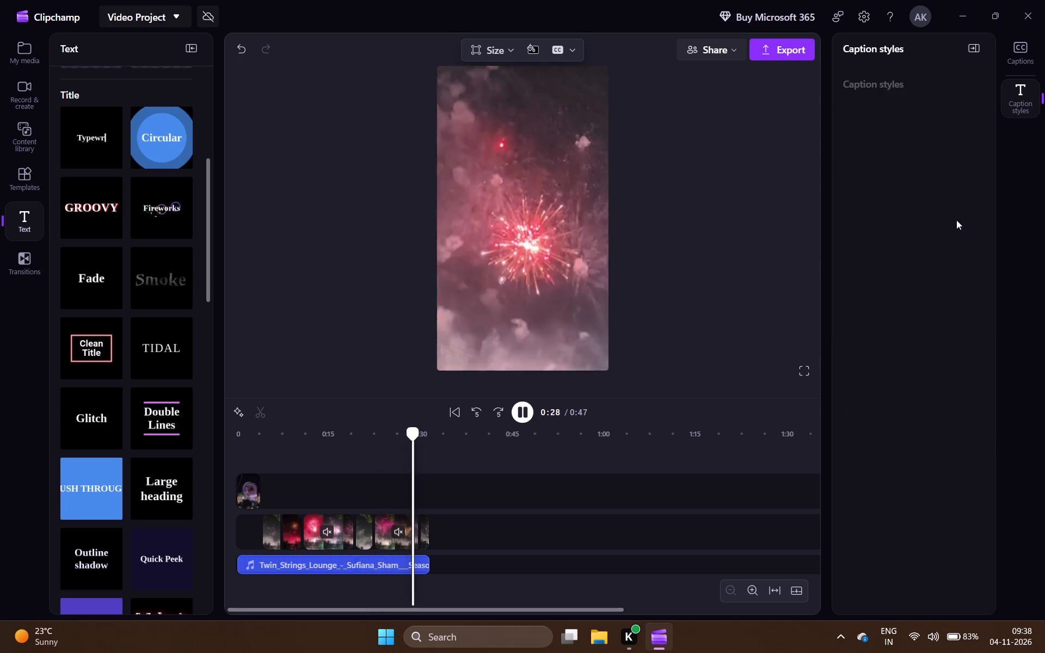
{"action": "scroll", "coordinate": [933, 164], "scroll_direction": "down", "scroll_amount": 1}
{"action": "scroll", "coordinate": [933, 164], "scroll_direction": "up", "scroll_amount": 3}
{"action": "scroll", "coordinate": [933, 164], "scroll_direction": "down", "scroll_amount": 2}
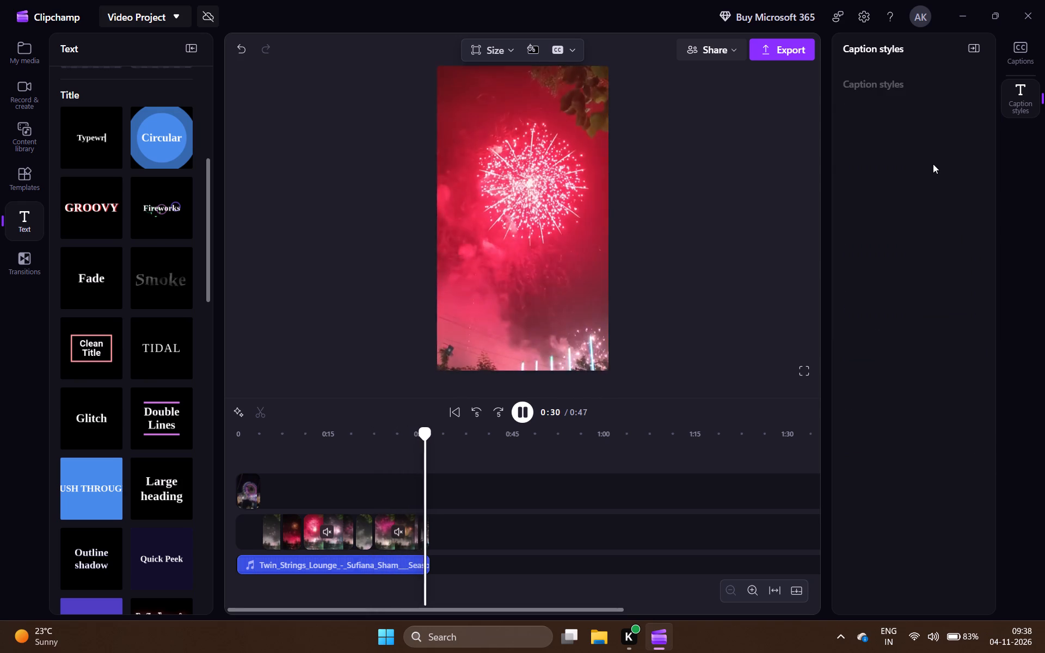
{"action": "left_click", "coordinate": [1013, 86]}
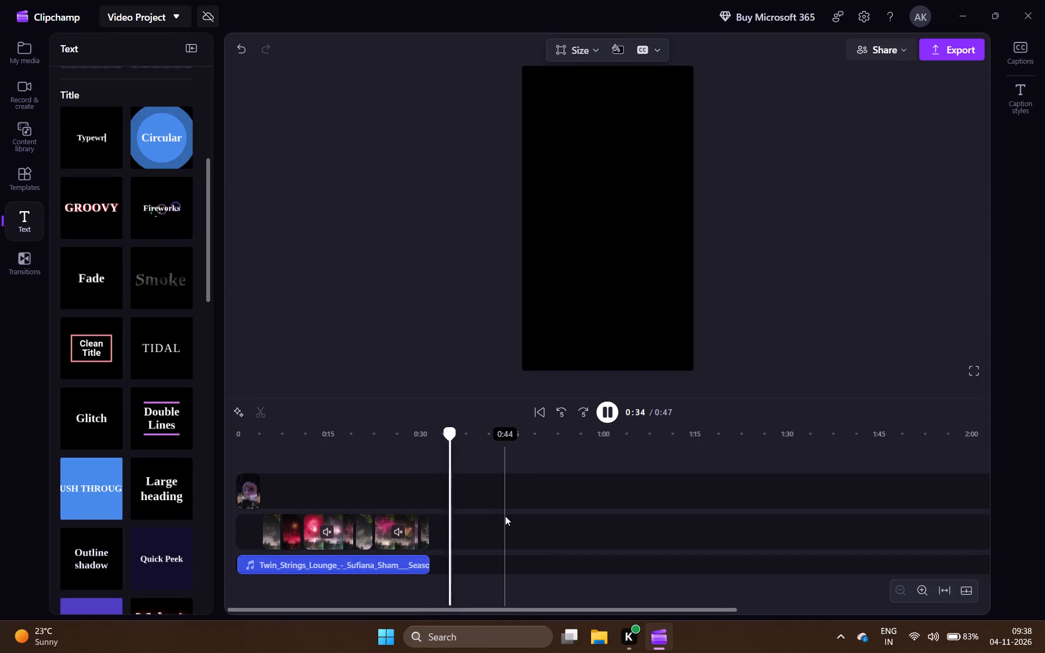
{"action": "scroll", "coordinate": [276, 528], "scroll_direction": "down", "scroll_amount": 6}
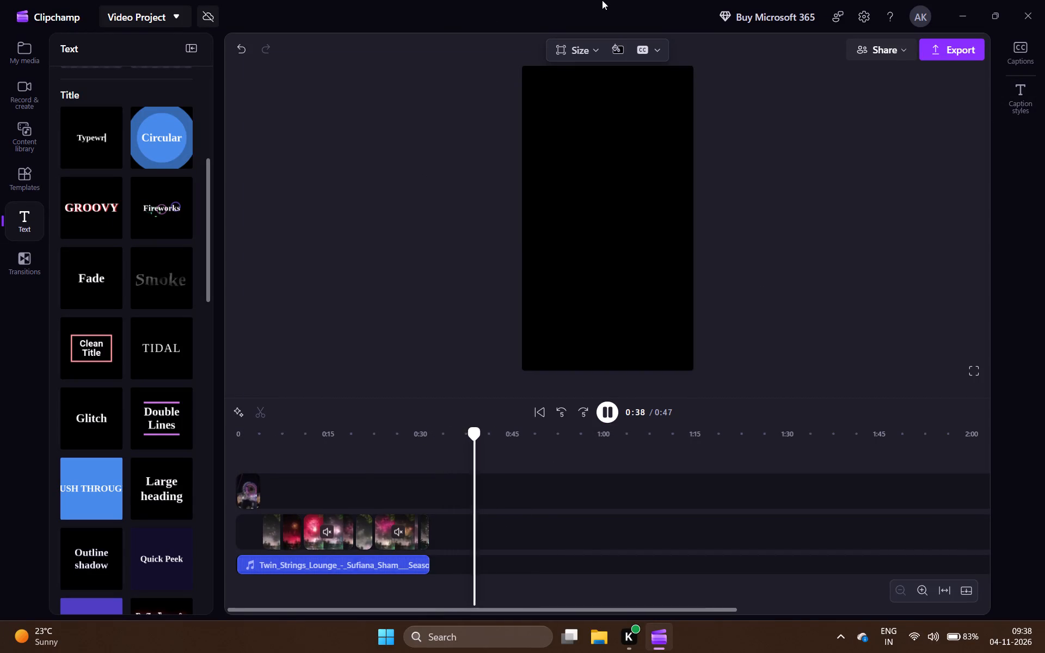
Undo the caption styling and the autocaptions until the captions are removed from the project.
{"action": "key", "text": "ctrl+z"}
{"action": "key", "text": "ctrl+z"}
{"action": "key", "text": "ctrl+z"}
{"action": "key", "text": "ctrl+z"}
{"action": "key", "text": "ctrl+z"}
{"action": "key", "text": "ctrl+z"}
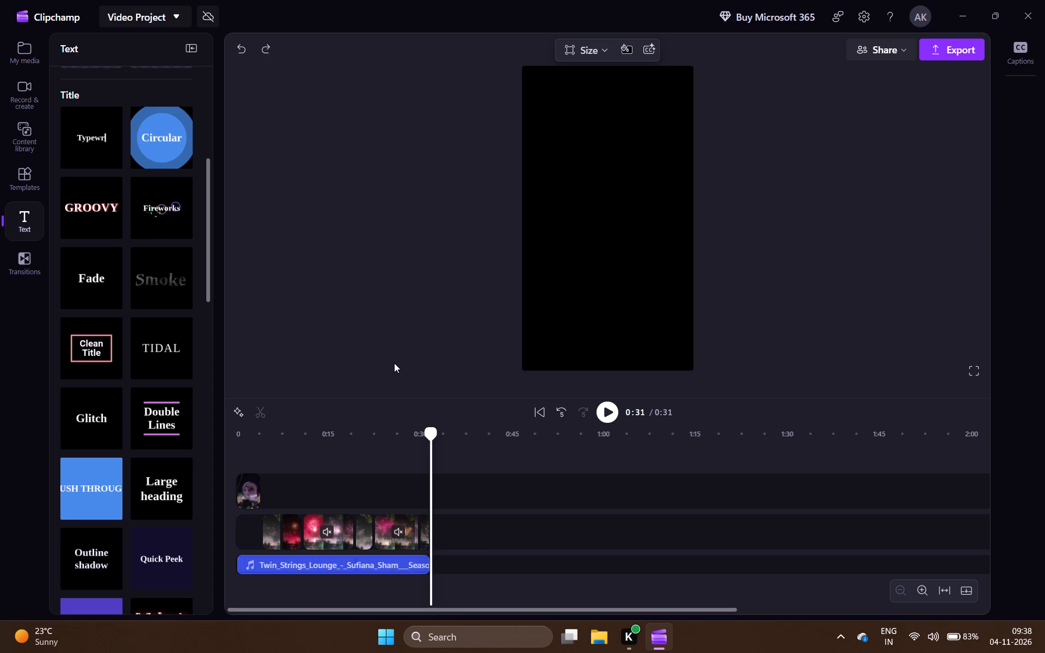
Play the project from the start to review the video without captions.
{"action": "left_click", "coordinate": [545, 416]}
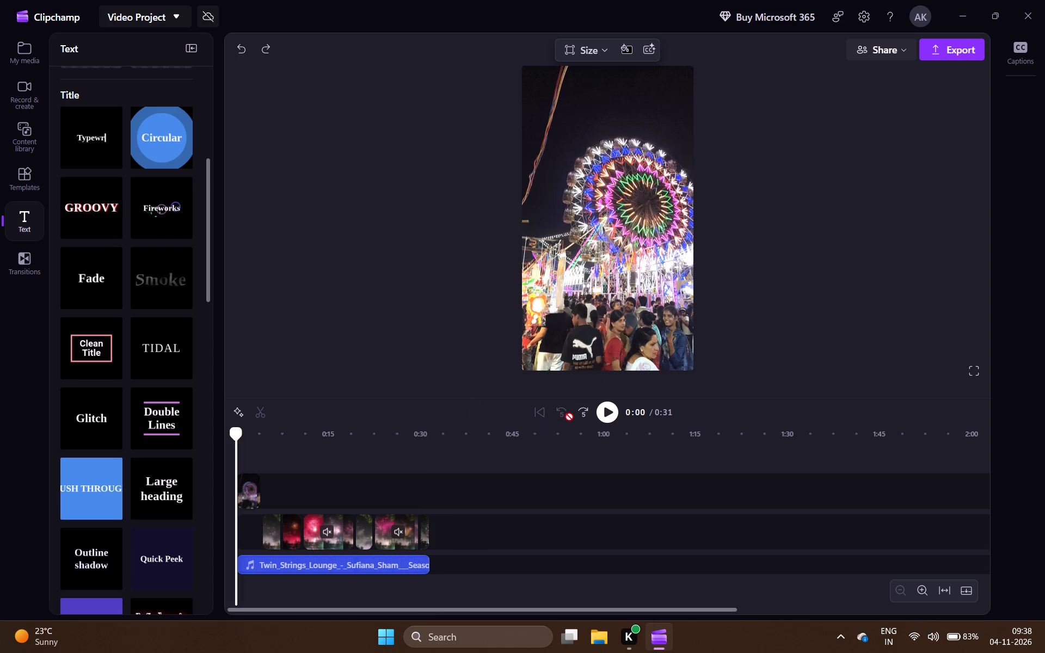
{"action": "left_click", "coordinate": [610, 420]}
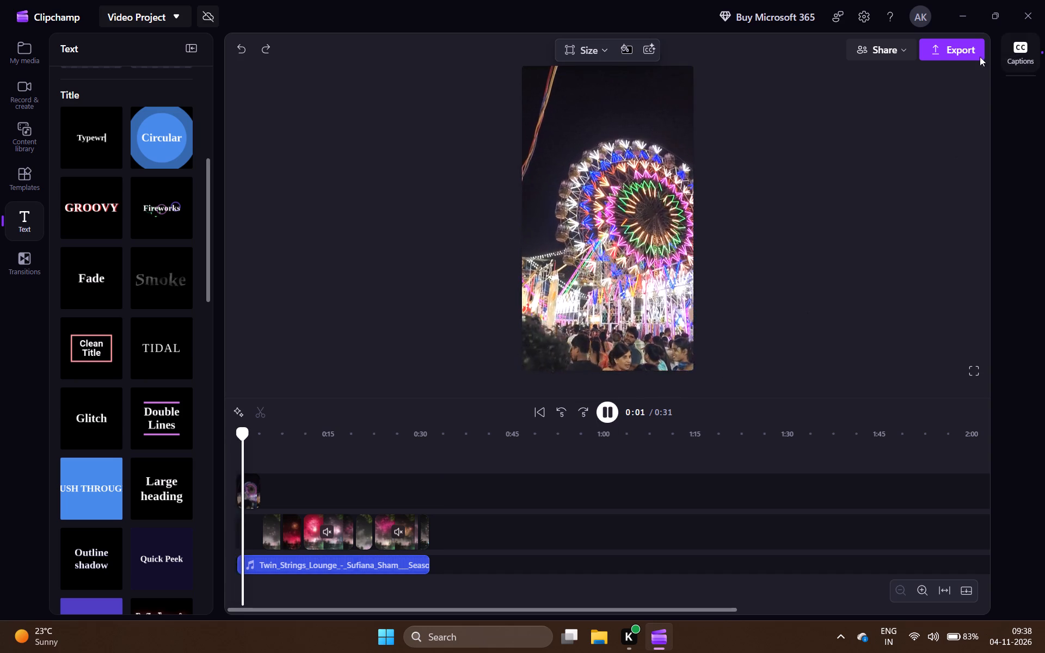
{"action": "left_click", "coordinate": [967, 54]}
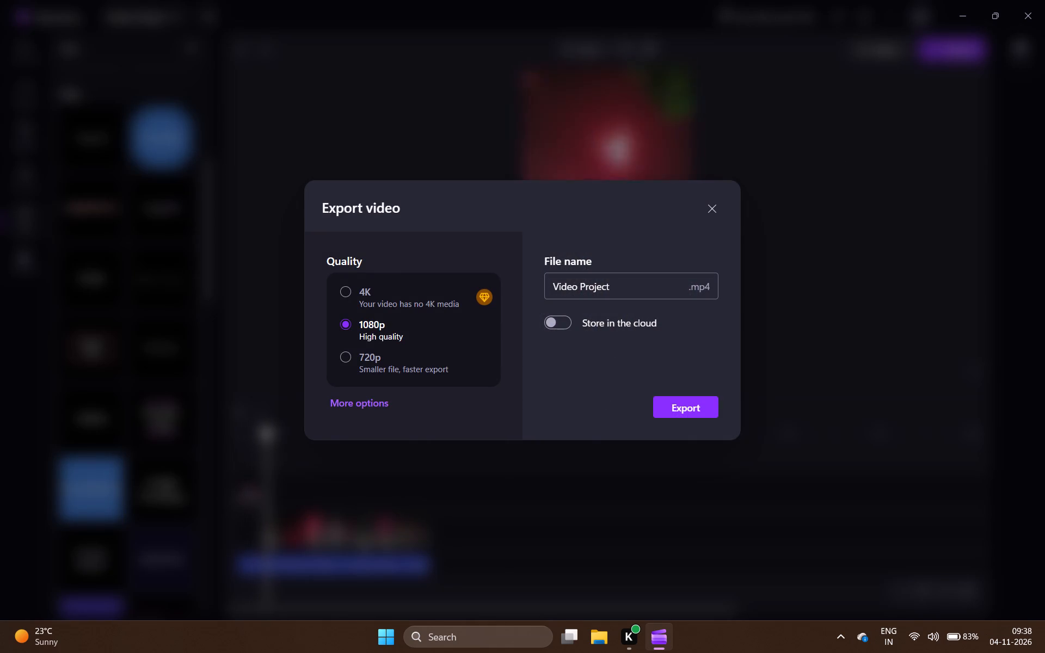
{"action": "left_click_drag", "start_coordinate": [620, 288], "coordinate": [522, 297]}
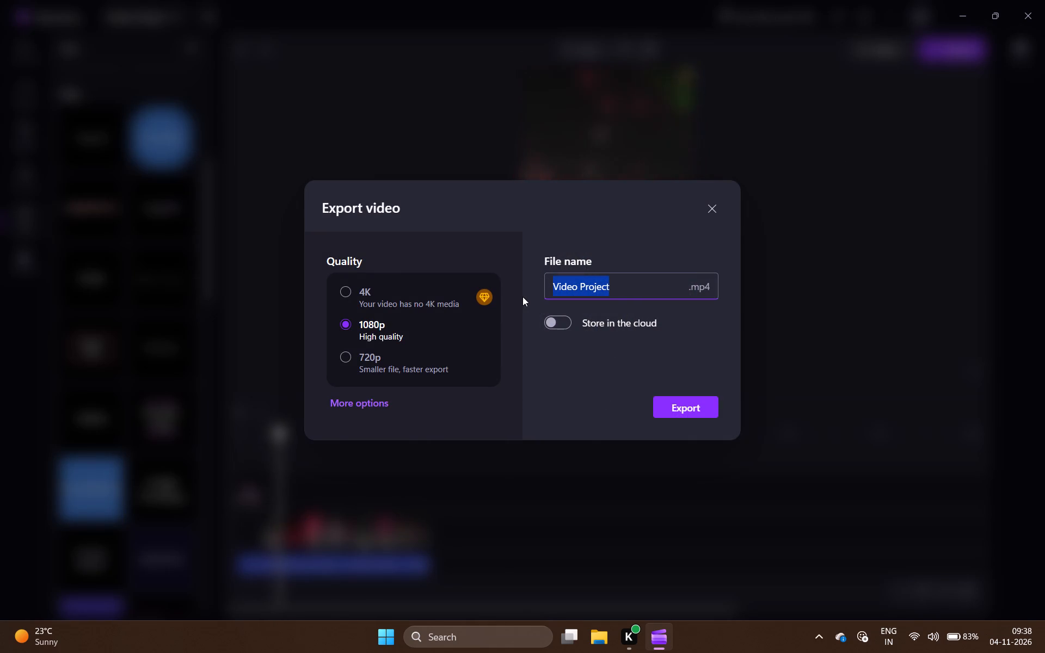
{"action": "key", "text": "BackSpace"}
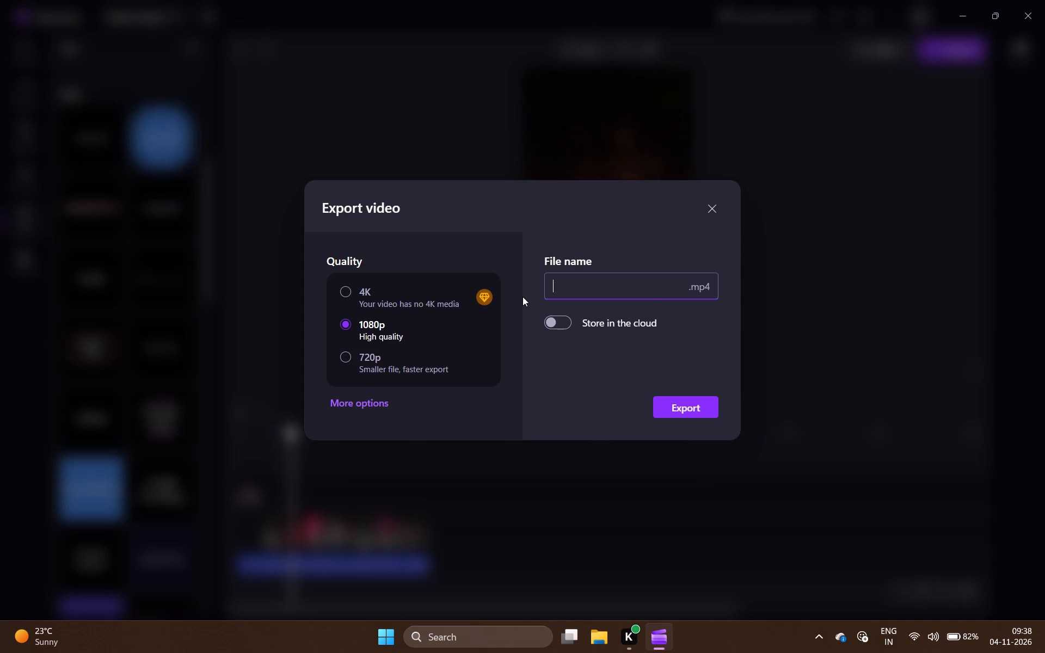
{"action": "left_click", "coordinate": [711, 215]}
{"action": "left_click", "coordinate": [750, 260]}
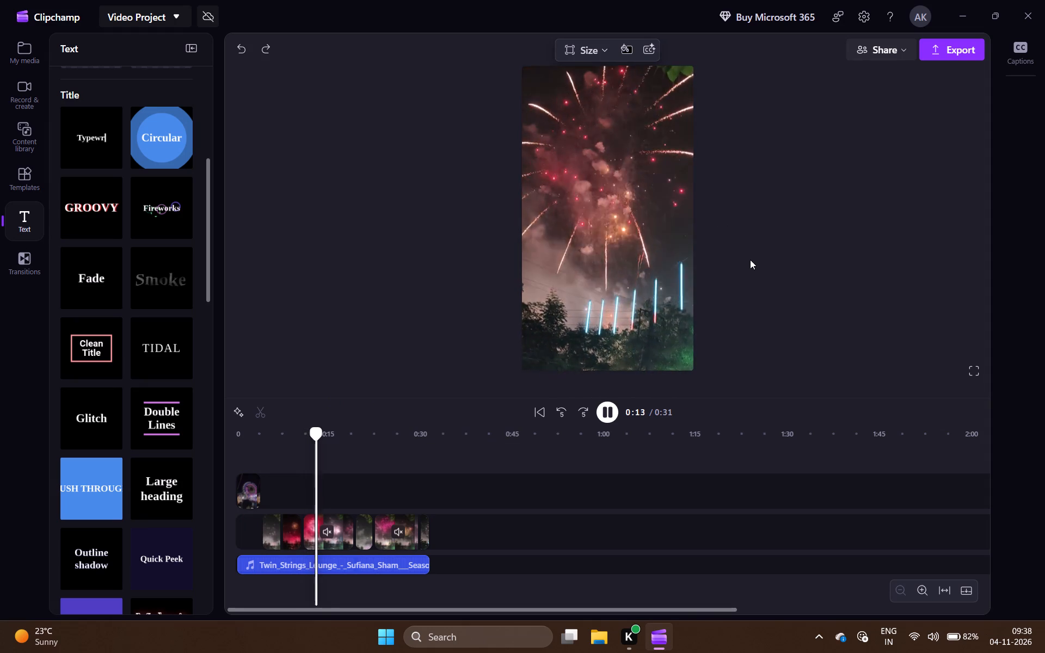
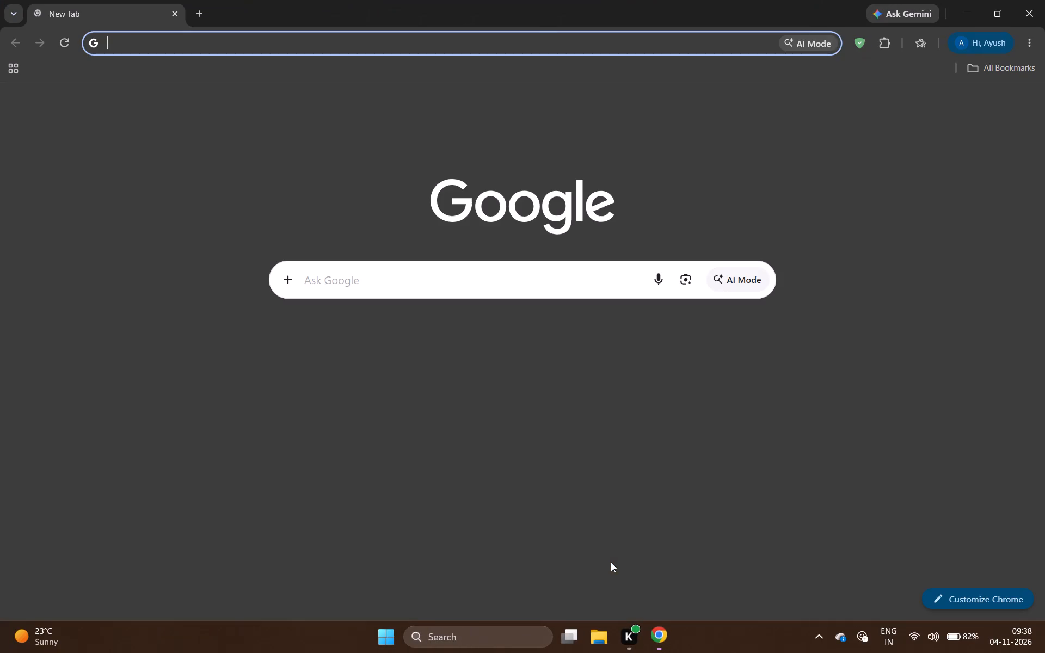
Search Google for Instagram and open the Instagram website.
{"action": "left_click", "coordinate": [618, 284]}
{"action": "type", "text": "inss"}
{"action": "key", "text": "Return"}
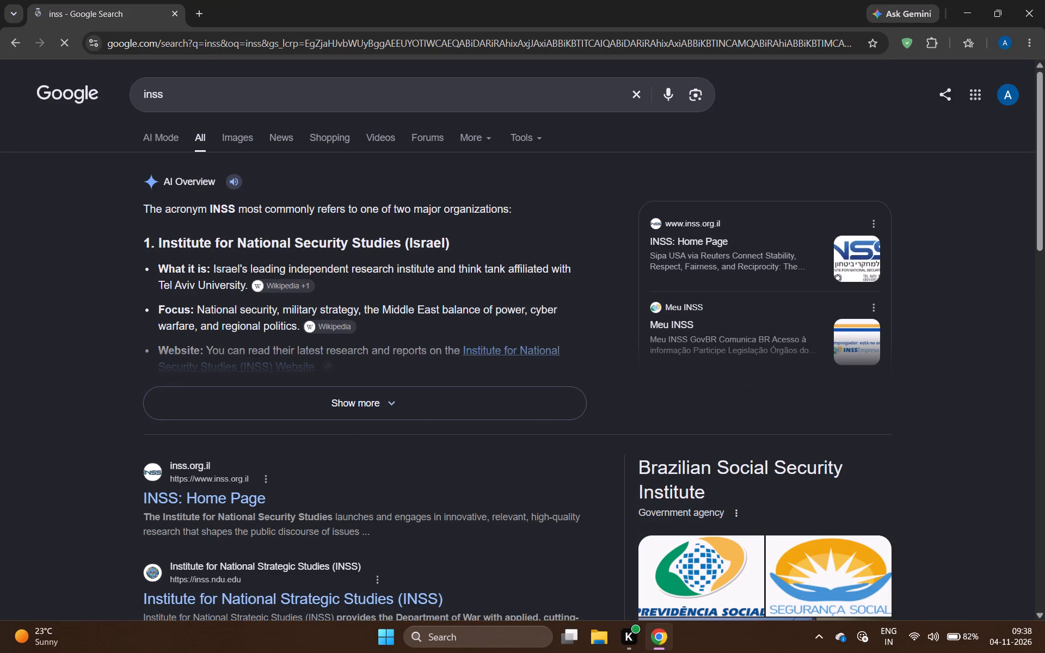
{"action": "left_click", "coordinate": [503, 111]}
{"action": "key", "text": "BackSpace"}
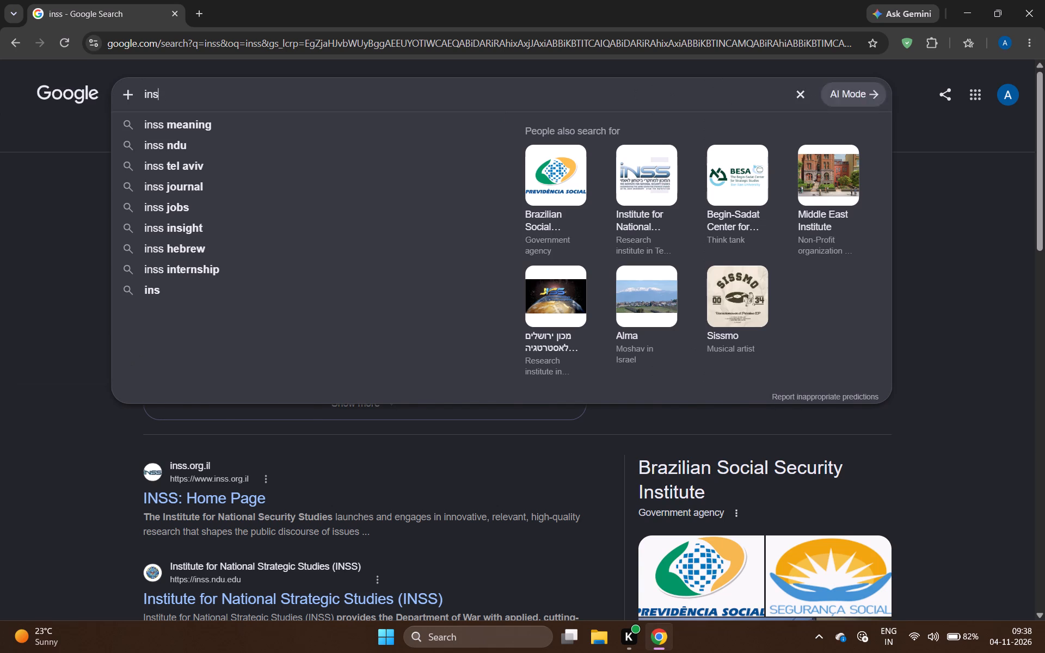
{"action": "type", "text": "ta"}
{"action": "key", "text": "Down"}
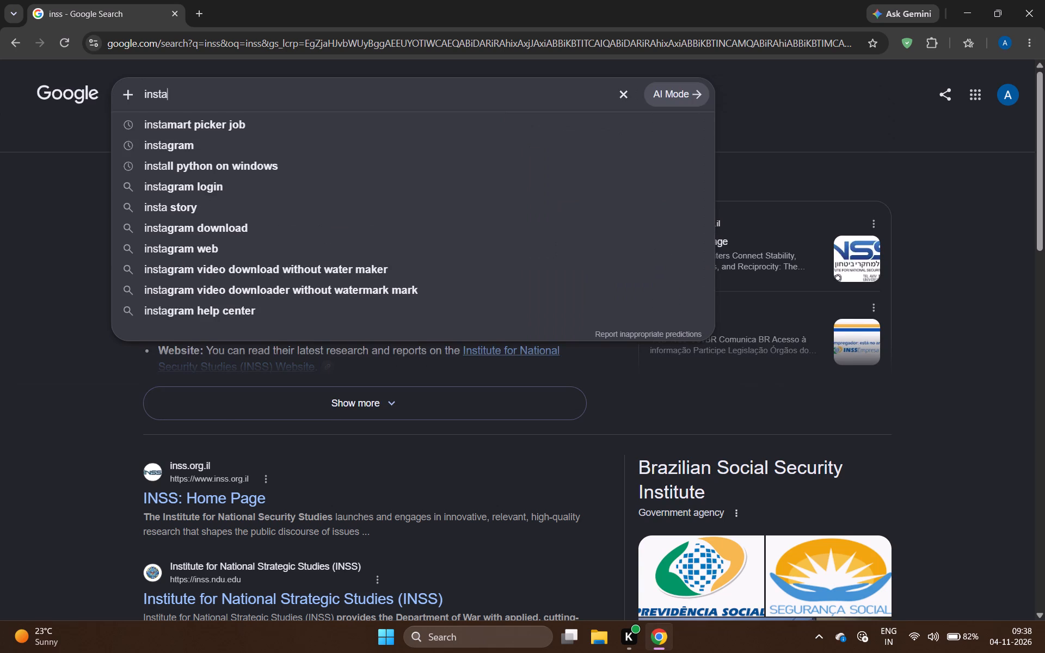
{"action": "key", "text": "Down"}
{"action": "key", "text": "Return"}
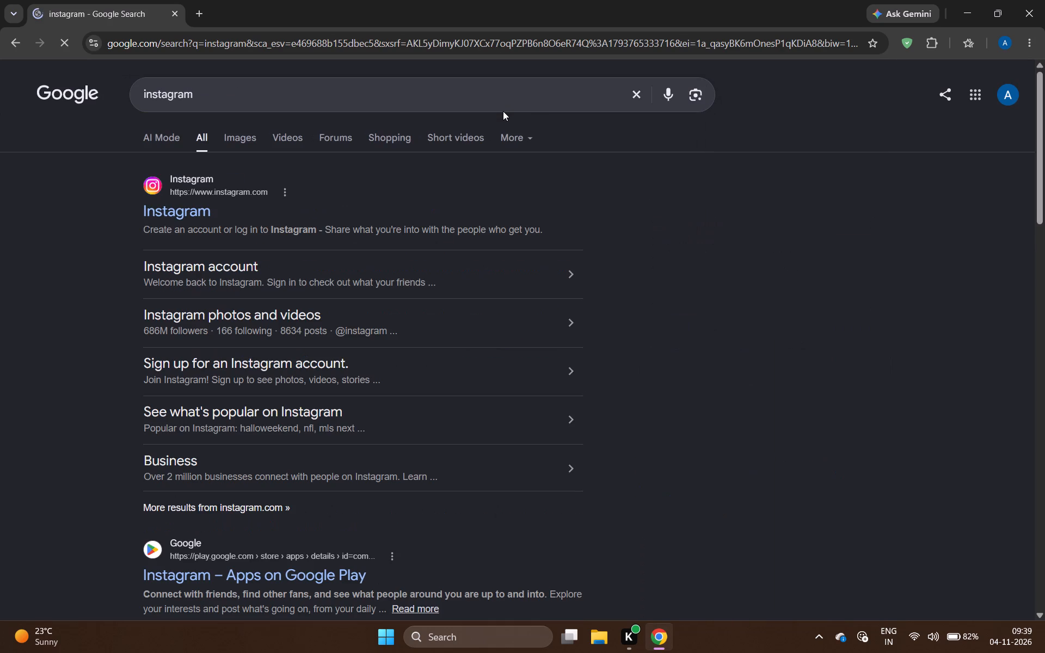
{"action": "left_click", "coordinate": [196, 202]}
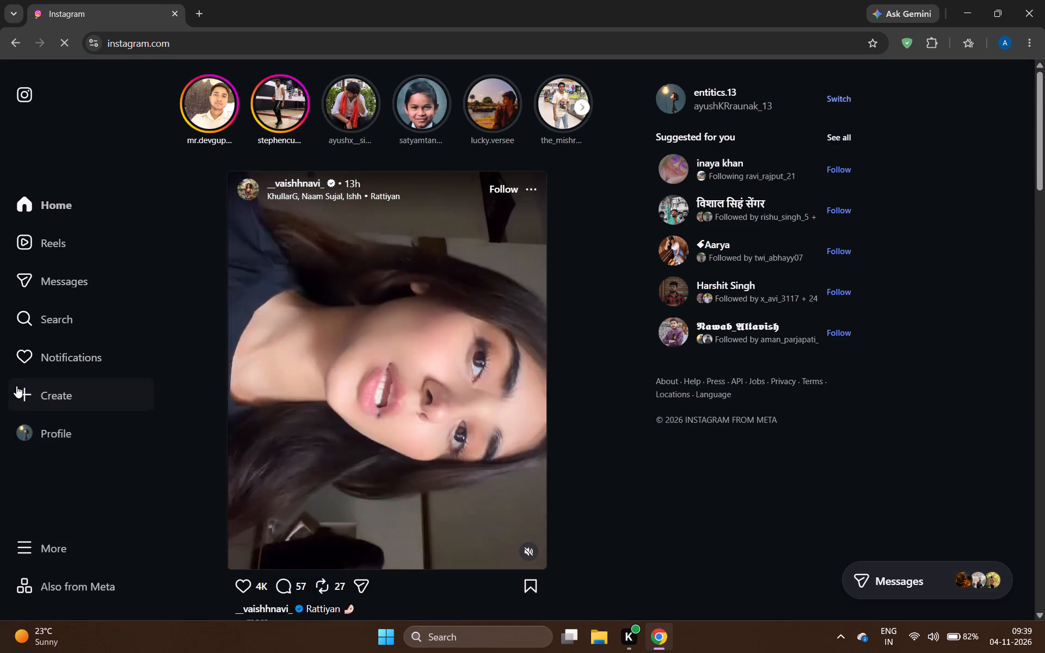
Start a new post and browse for its media in the internal shared storage of the A001 device.
{"action": "left_click", "coordinate": [20, 389]}
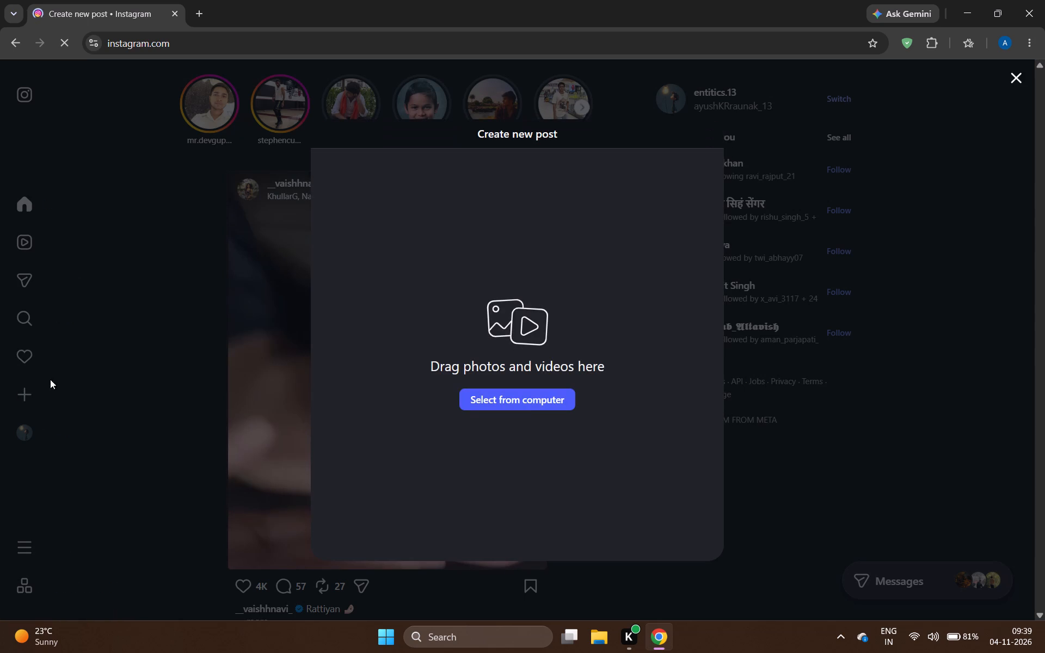
{"action": "left_click", "coordinate": [543, 404]}
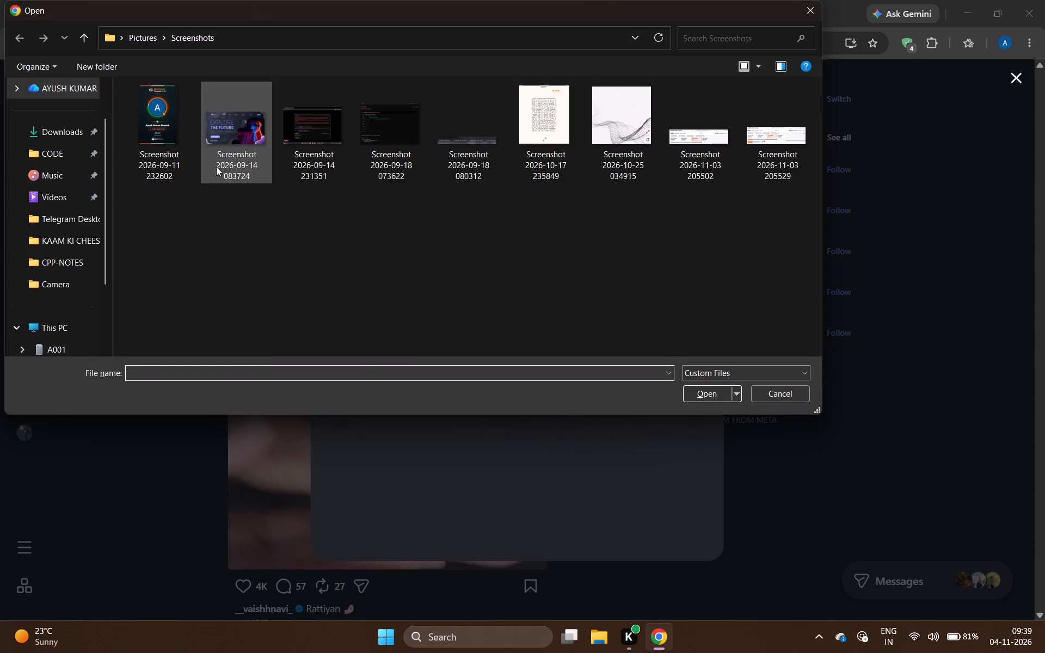
{"action": "scroll", "coordinate": [60, 230], "scroll_direction": "up", "scroll_amount": 2}
{"action": "scroll", "coordinate": [60, 230], "scroll_direction": "down", "scroll_amount": 1}
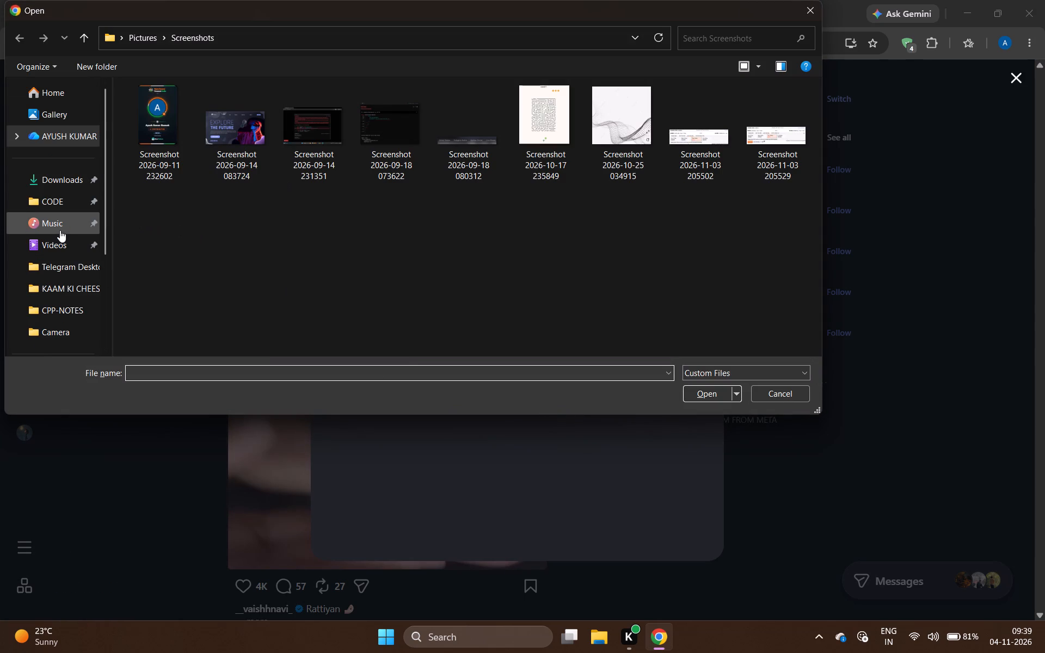
{"action": "scroll", "coordinate": [60, 230], "scroll_direction": "down", "scroll_amount": 1}
{"action": "scroll", "coordinate": [61, 228], "scroll_direction": "up", "scroll_amount": 1}
{"action": "scroll", "coordinate": [61, 228], "scroll_direction": "down", "scroll_amount": 1, "text": "ctrl"}
{"action": "scroll", "coordinate": [61, 228], "scroll_direction": "up", "scroll_amount": 1, "text": "ctrl"}
{"action": "scroll", "coordinate": [61, 228], "scroll_direction": "up", "scroll_amount": 1}
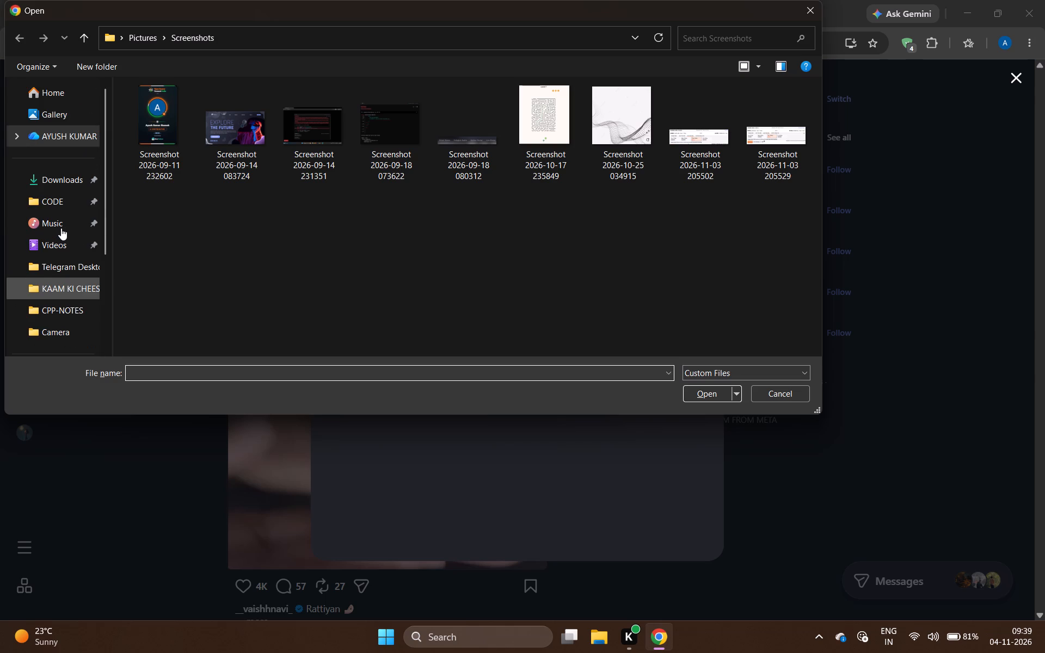
{"action": "scroll", "coordinate": [61, 228], "scroll_direction": "up", "scroll_amount": 1}
{"action": "scroll", "coordinate": [107, 162], "scroll_direction": "down", "scroll_amount": 1}
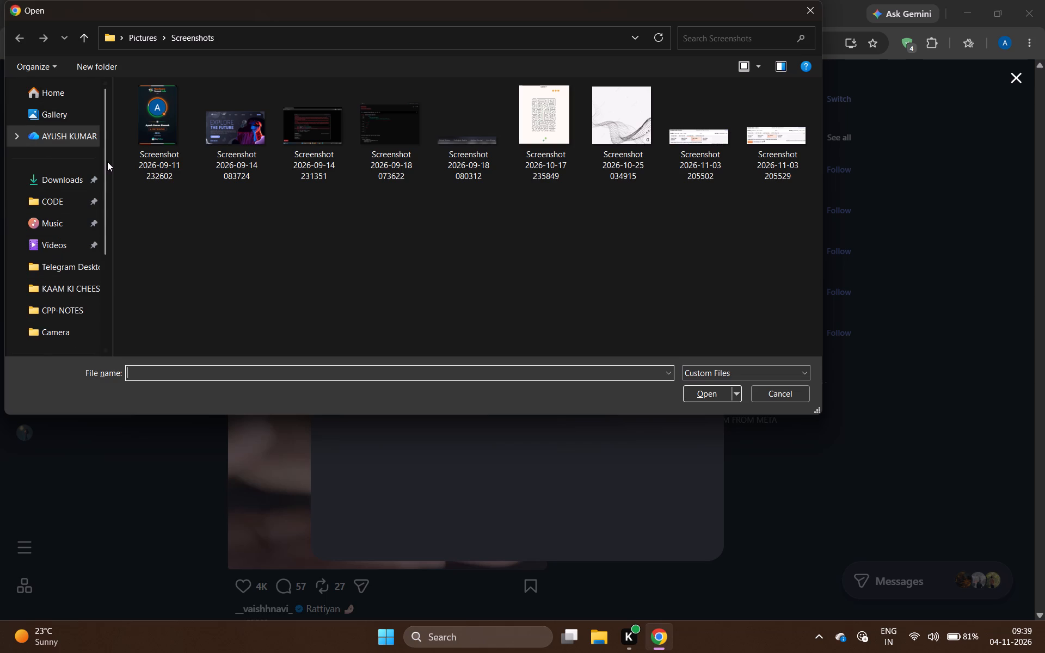
{"action": "double_click", "coordinate": [81, 333]}
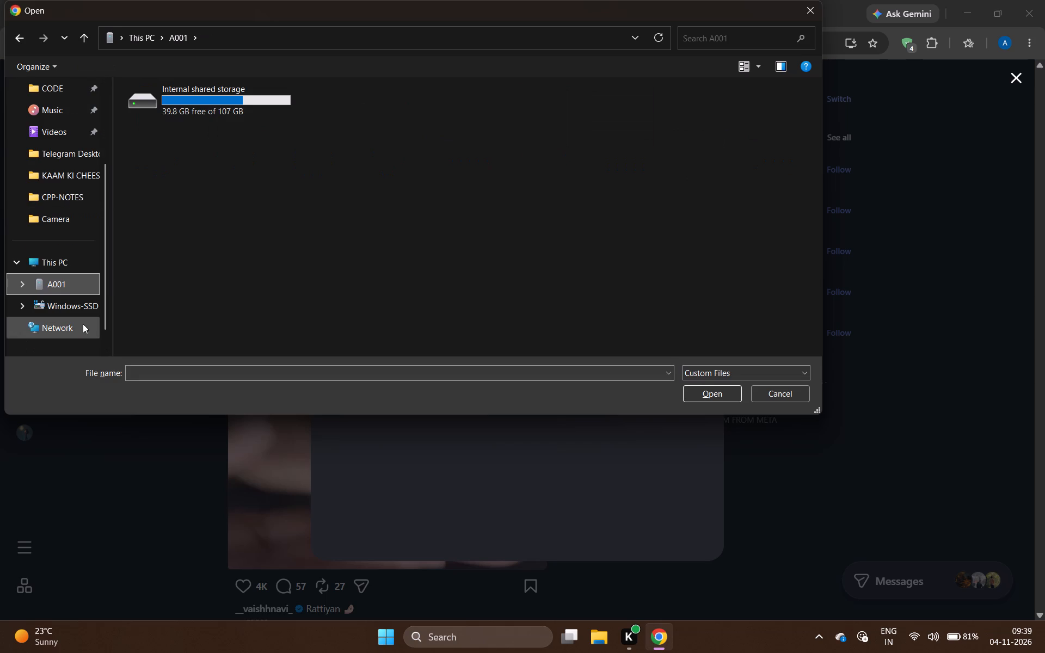
{"action": "double_click", "coordinate": [269, 110]}
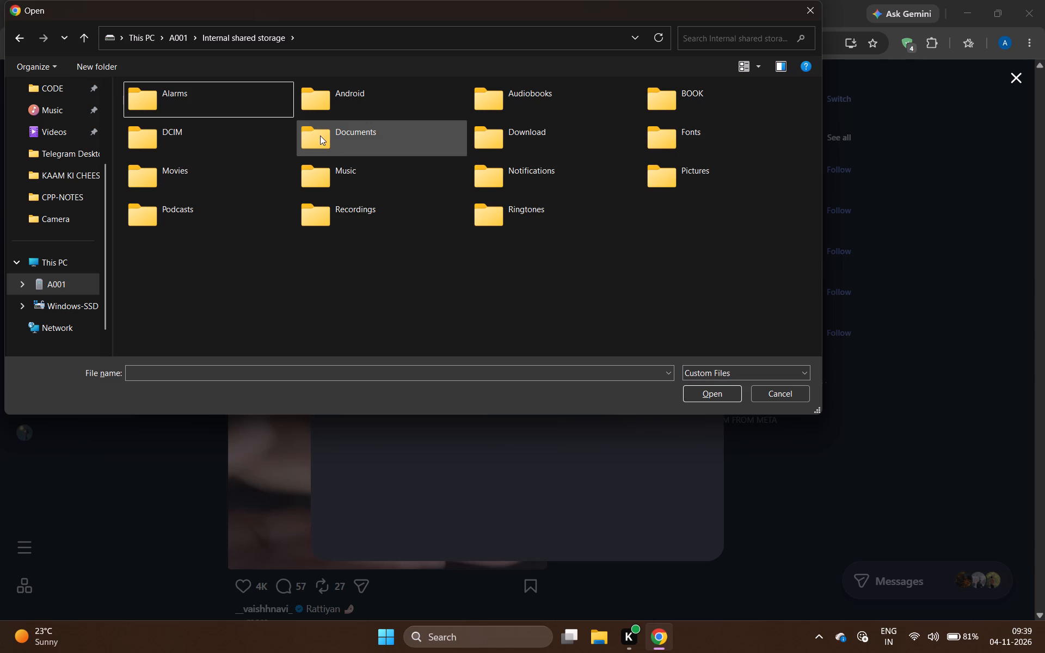
Open the Camera folder inside DCIM and look through its files for the video to post.
{"action": "double_click", "coordinate": [259, 138]}
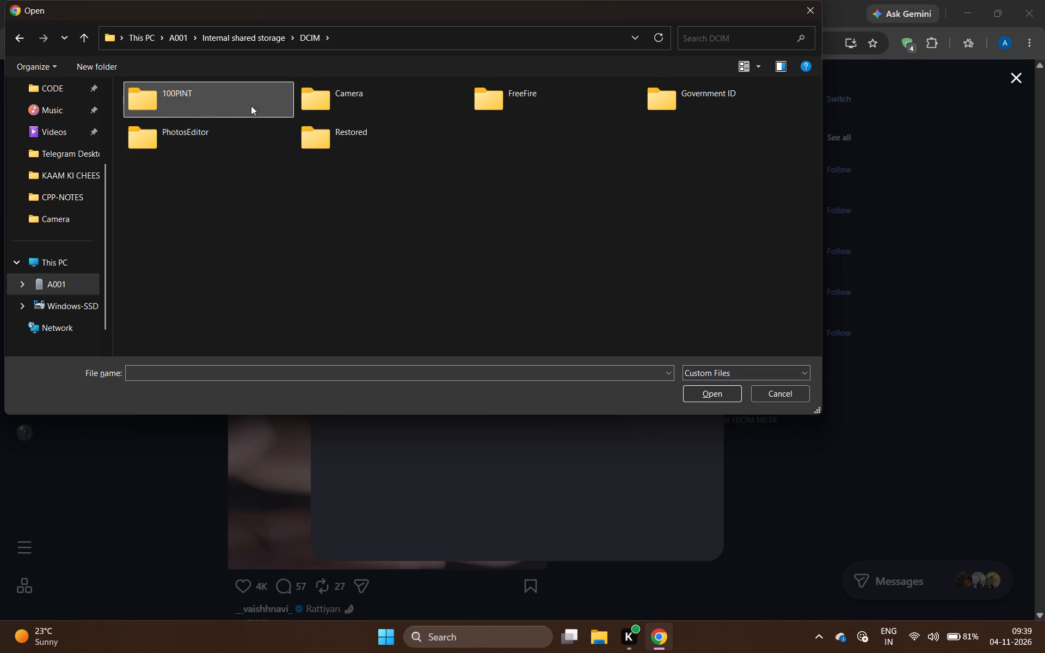
{"action": "double_click", "coordinate": [349, 102]}
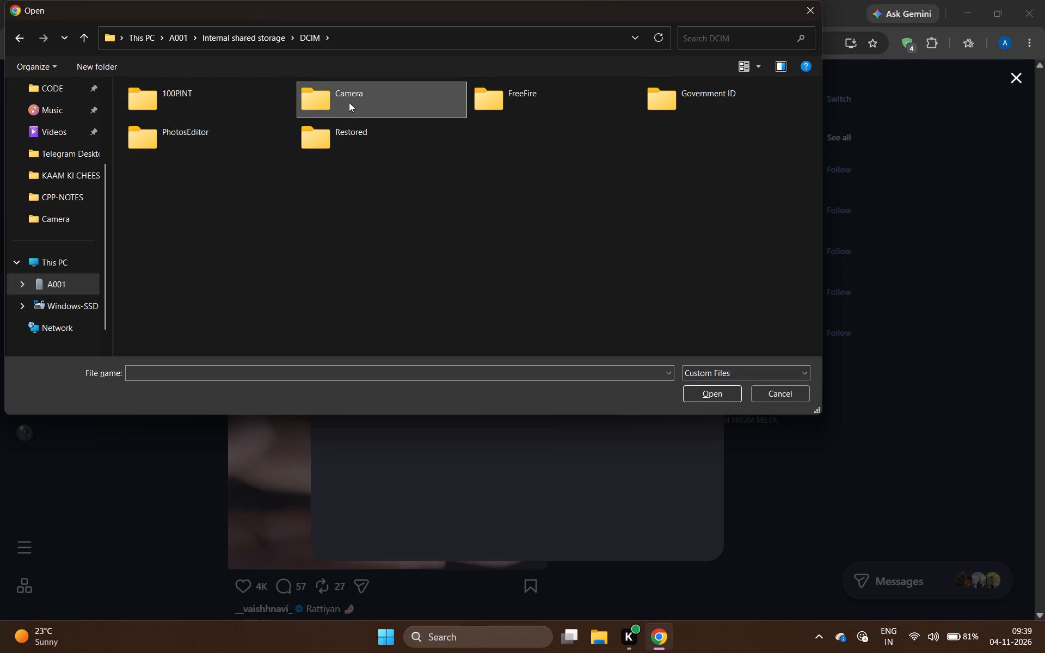
{"action": "double_click", "coordinate": [346, 96]}
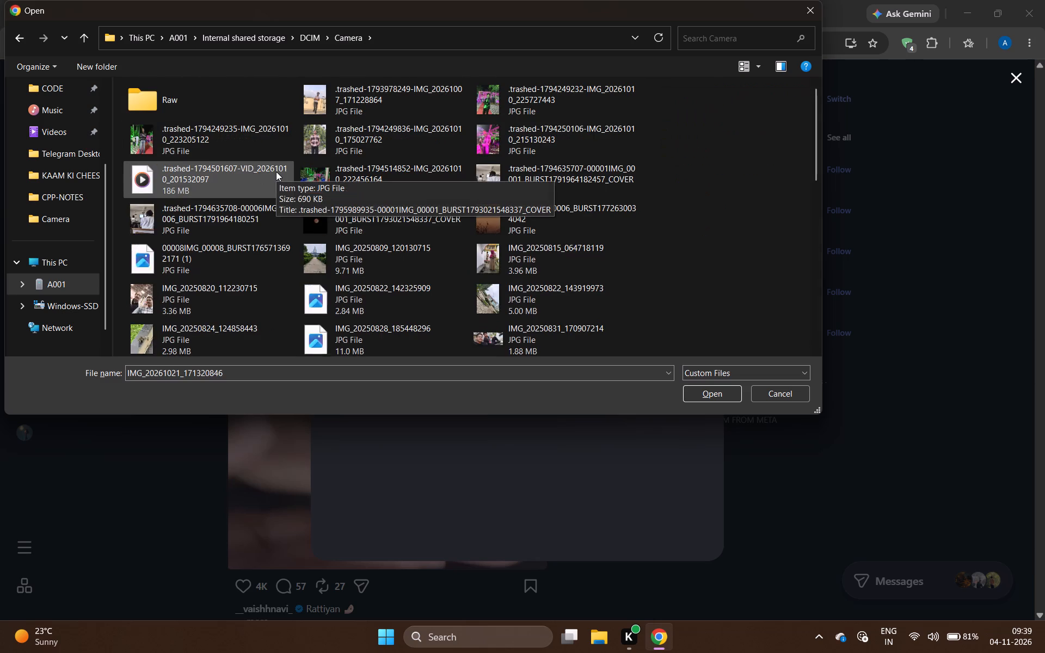
{"action": "scroll", "coordinate": [276, 171], "scroll_direction": "up", "scroll_amount": 3}
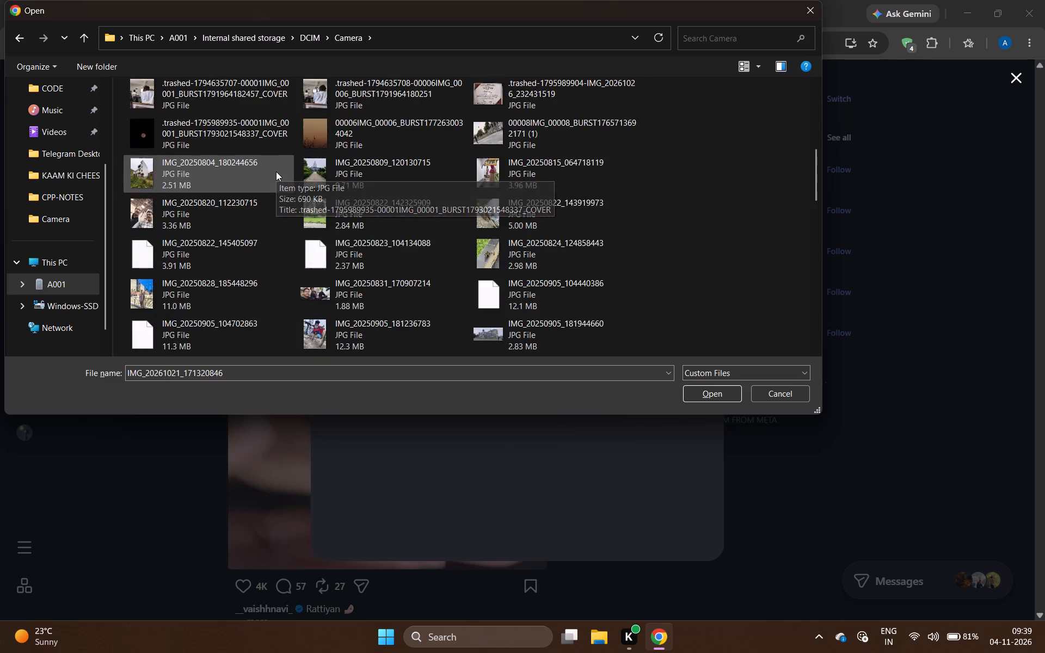
{"action": "scroll", "coordinate": [276, 171], "scroll_direction": "up", "scroll_amount": 2}
{"action": "scroll", "coordinate": [276, 171], "scroll_direction": "right", "scroll_amount": 1}
{"action": "scroll", "coordinate": [276, 171], "scroll_direction": "up", "scroll_amount": 1}
{"action": "scroll", "coordinate": [276, 171], "scroll_direction": "right", "scroll_amount": 1}
{"action": "scroll", "coordinate": [276, 171], "scroll_direction": "up", "scroll_amount": 1}
{"action": "scroll", "coordinate": [276, 171], "scroll_direction": "right", "scroll_amount": 1}
{"action": "scroll", "coordinate": [276, 171], "scroll_direction": "up", "scroll_amount": 1}
{"action": "scroll", "coordinate": [276, 171], "scroll_direction": "right", "scroll_amount": 1}
{"action": "scroll", "coordinate": [276, 171], "scroll_direction": "up", "scroll_amount": 11}
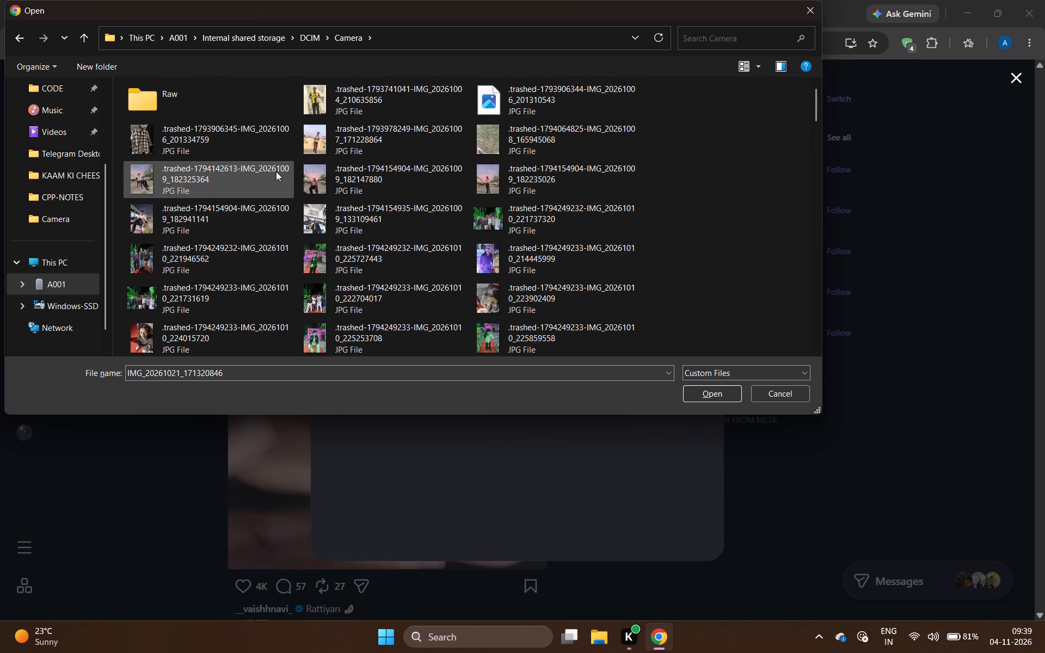
Go back to the internal shared storage and check the .FilesByGallery folder in Documents for the video.
{"action": "left_click", "coordinate": [14, 38]}
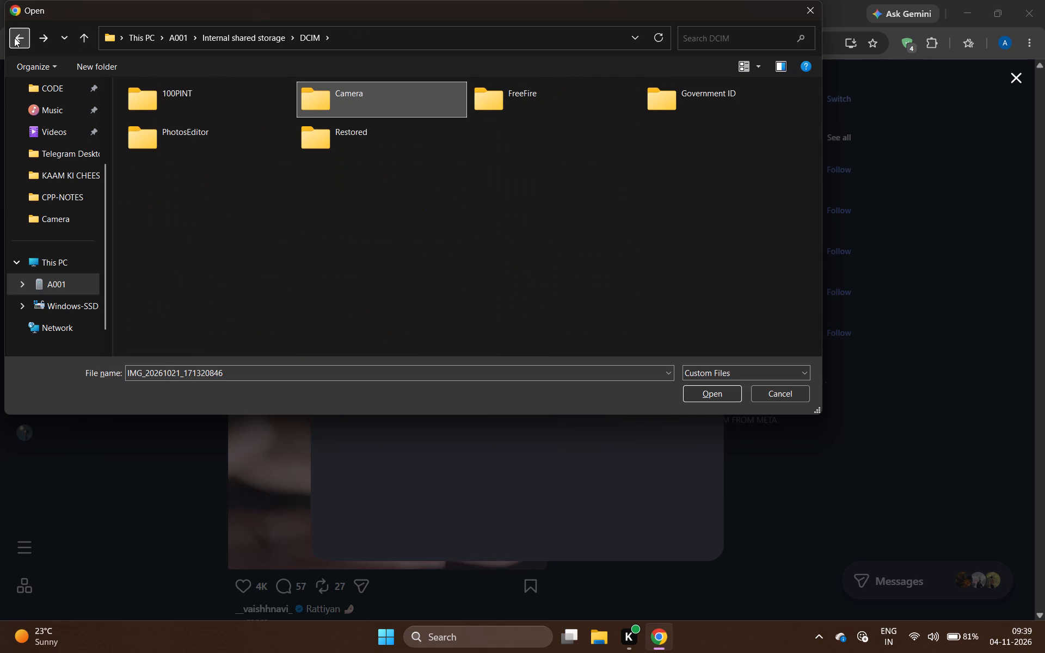
{"action": "left_click", "coordinate": [14, 38]}
{"action": "double_click", "coordinate": [374, 139]}
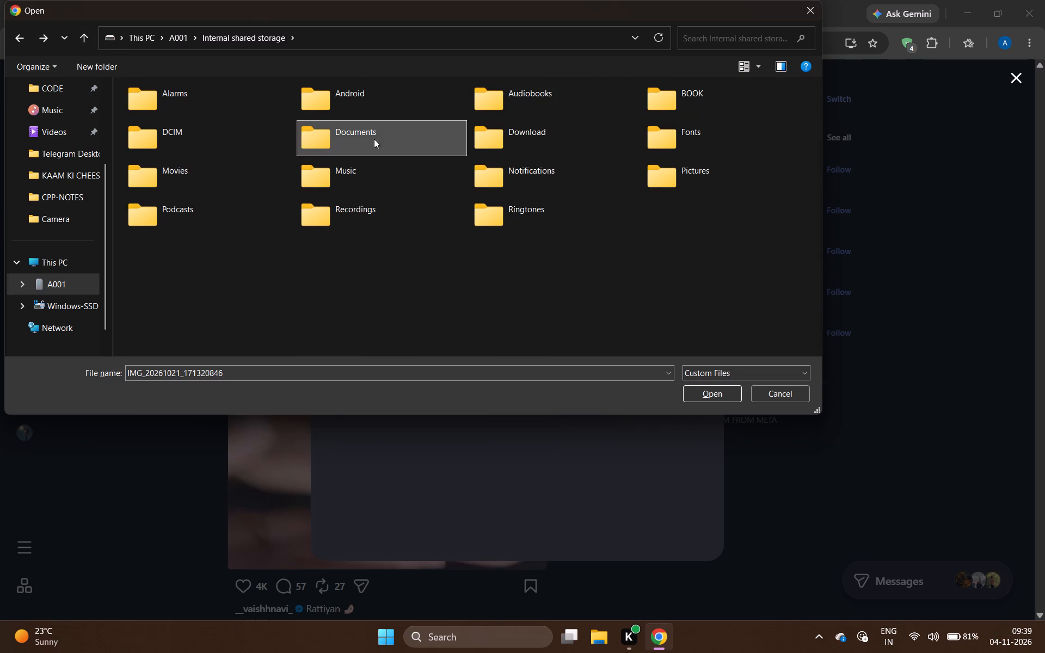
{"action": "double_click", "coordinate": [176, 93]}
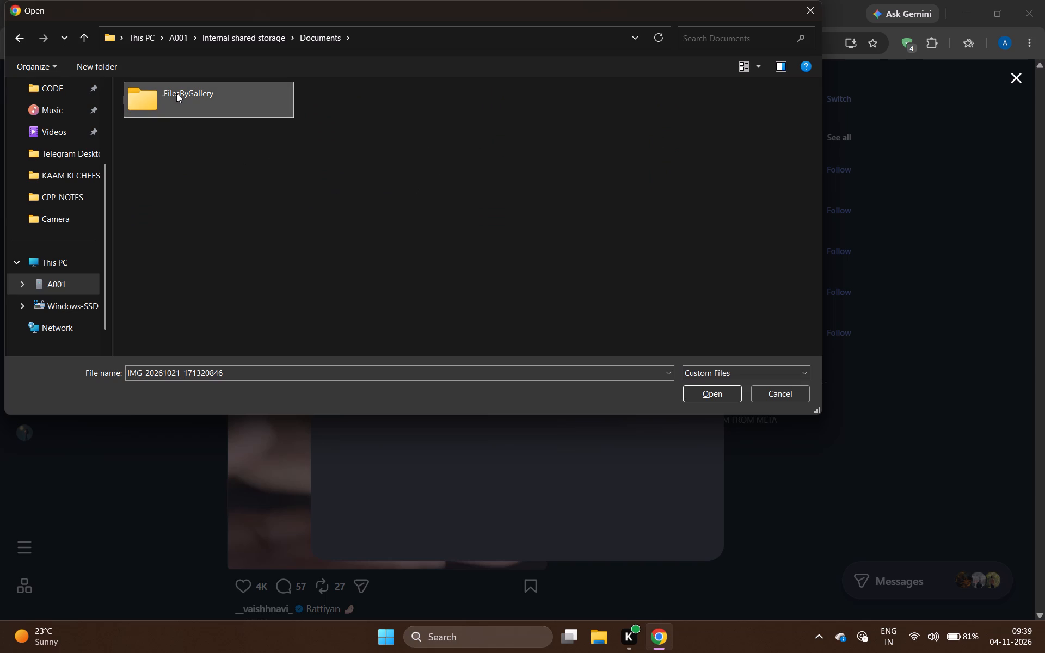
{"action": "double_click", "coordinate": [158, 115]}
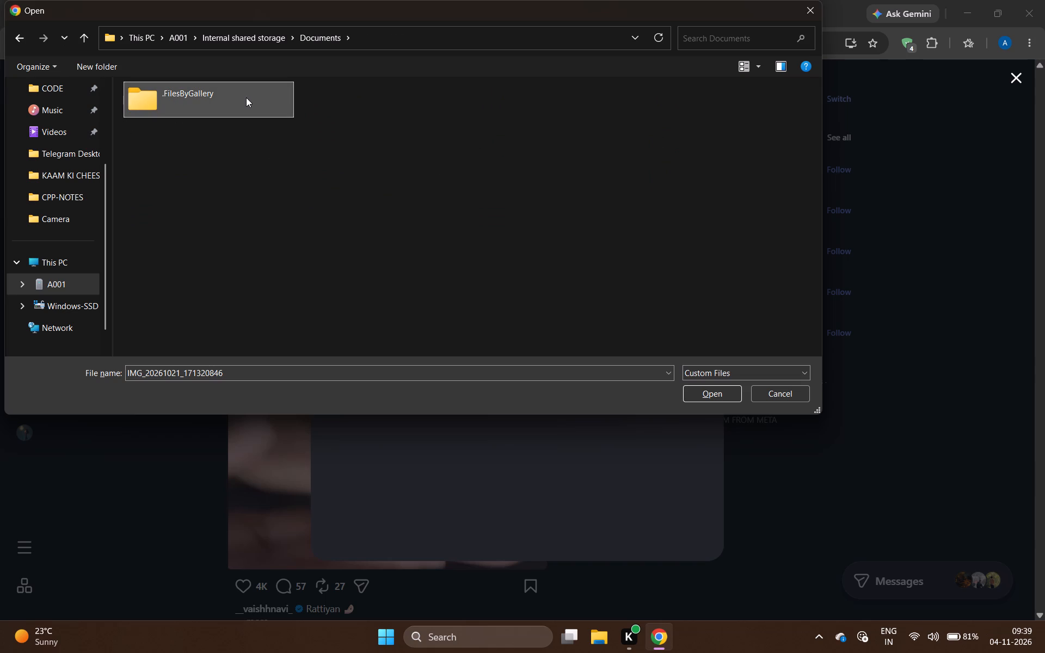
{"action": "left_click", "coordinate": [247, 97]}
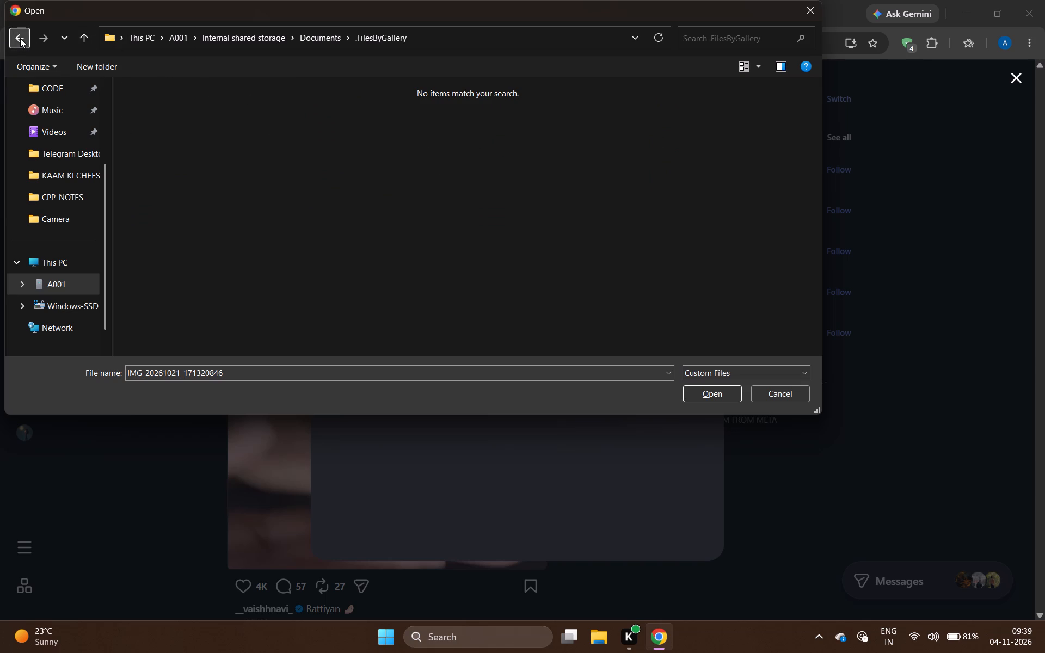
{"action": "double_click", "coordinate": [20, 38]}
Add the DUSHERRA video from the device's Download folder to the post and acknowledge the reels notice.
{"action": "double_click", "coordinate": [521, 124]}
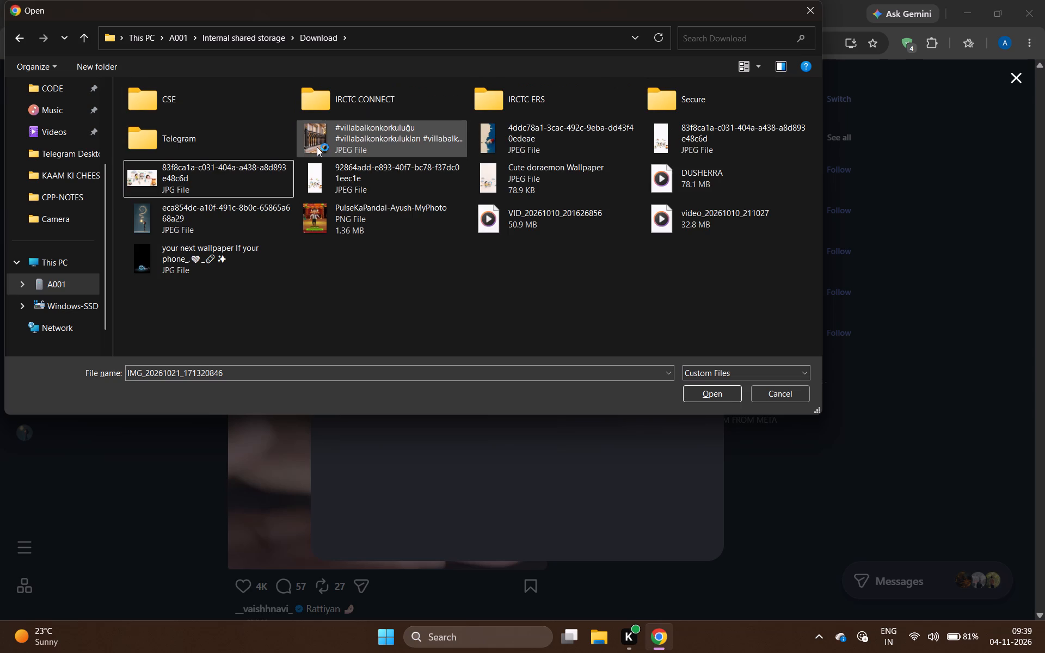
{"action": "left_click", "coordinate": [733, 181]}
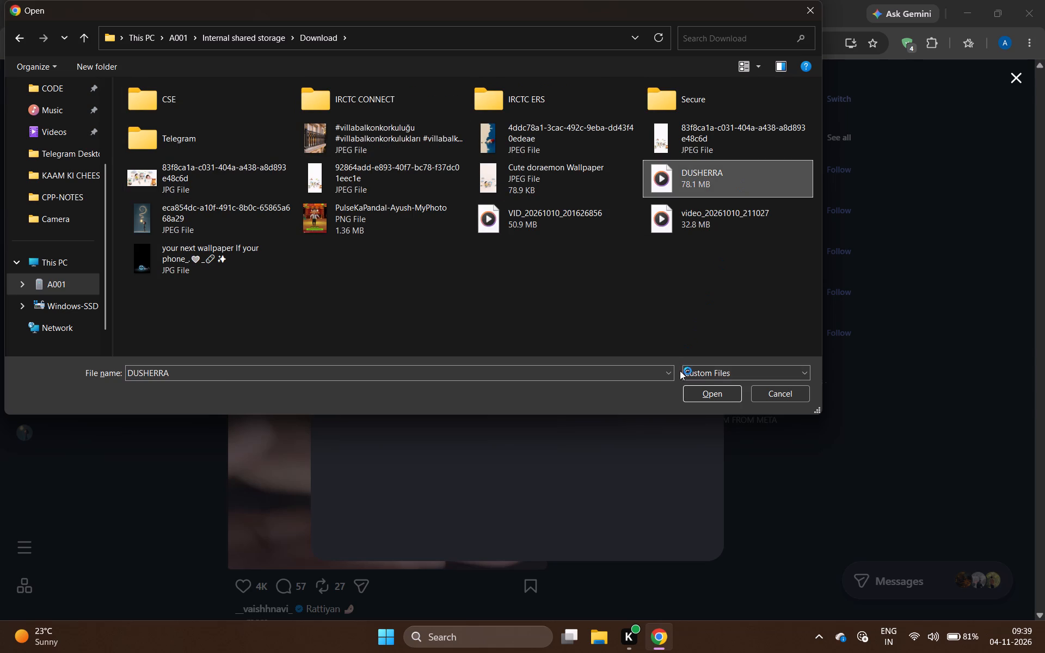
{"action": "left_click", "coordinate": [708, 399]}
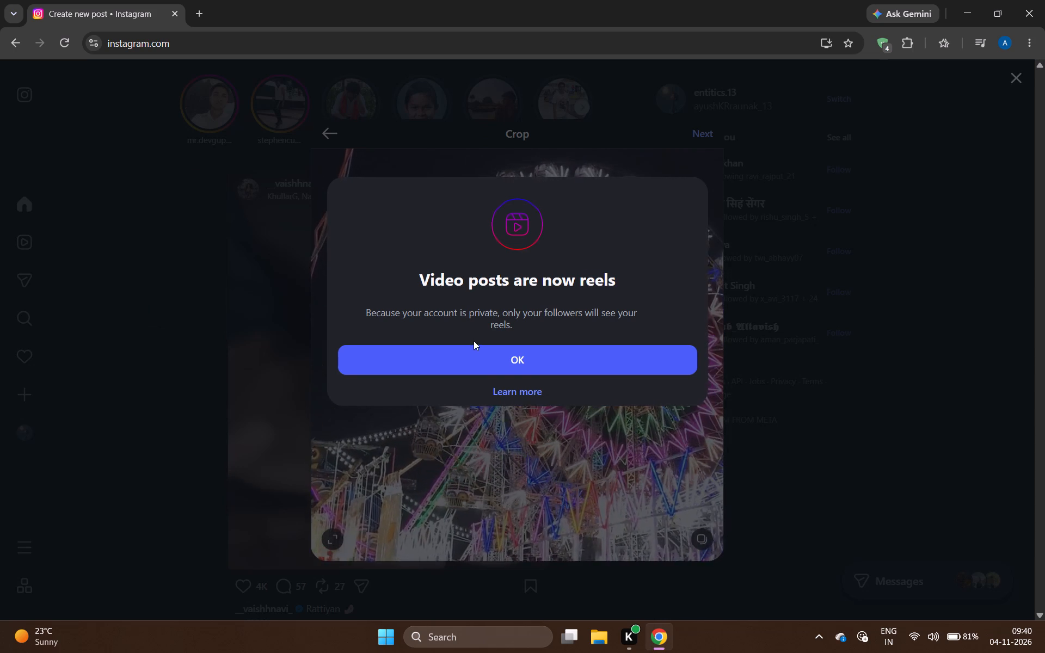
{"action": "left_click", "coordinate": [474, 361]}
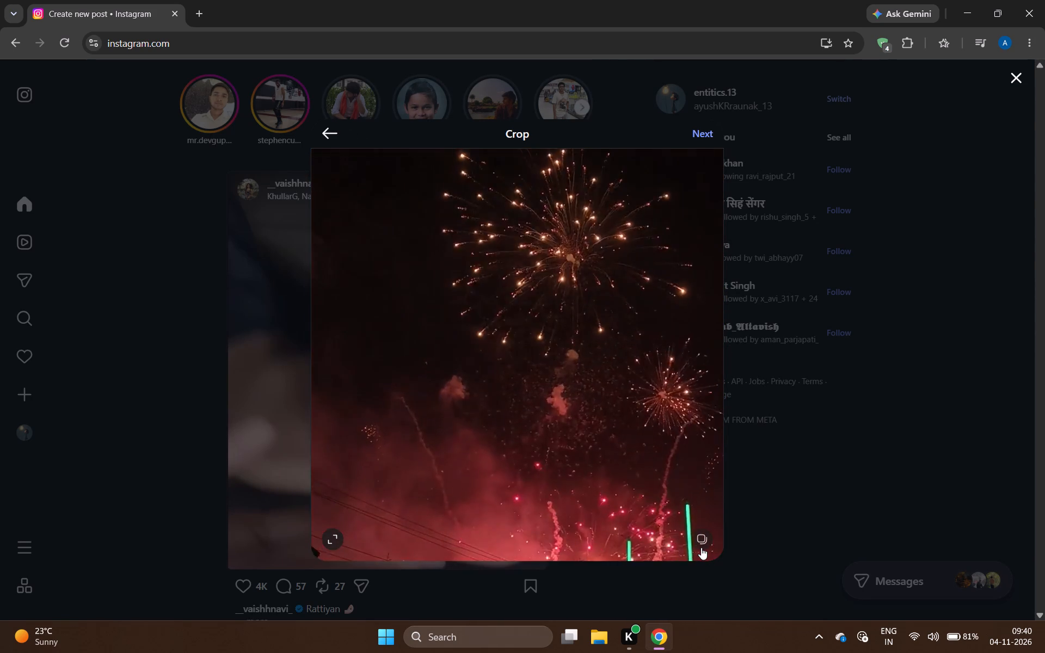
Crop the video to the 9:16 aspect ratio and continue to the Edit stage.
{"action": "left_click", "coordinate": [701, 547]}
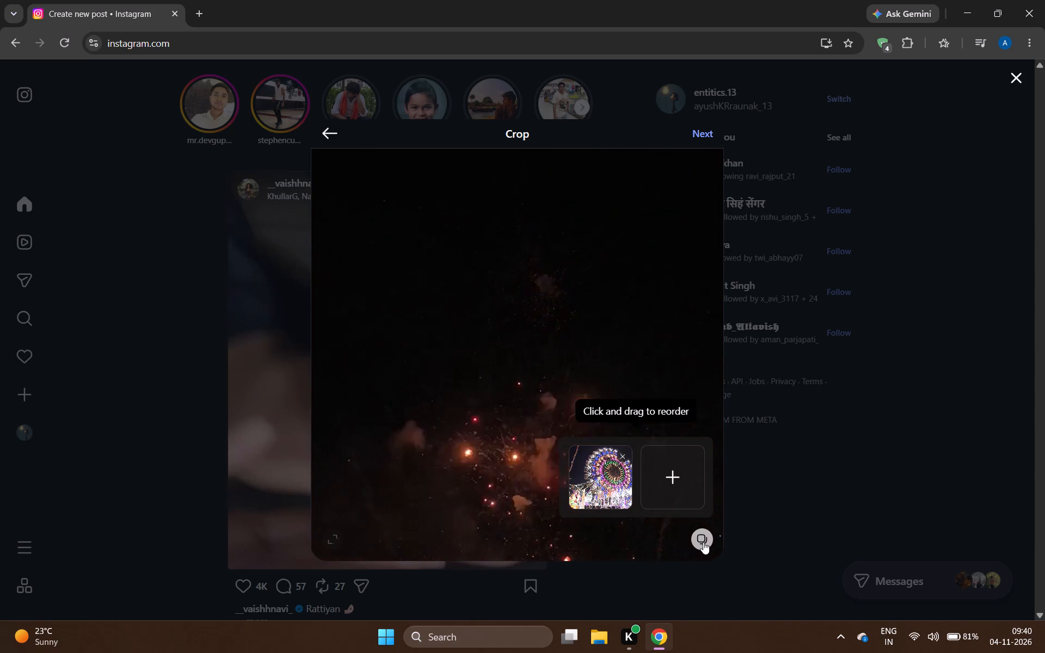
{"action": "left_click", "coordinate": [703, 542]}
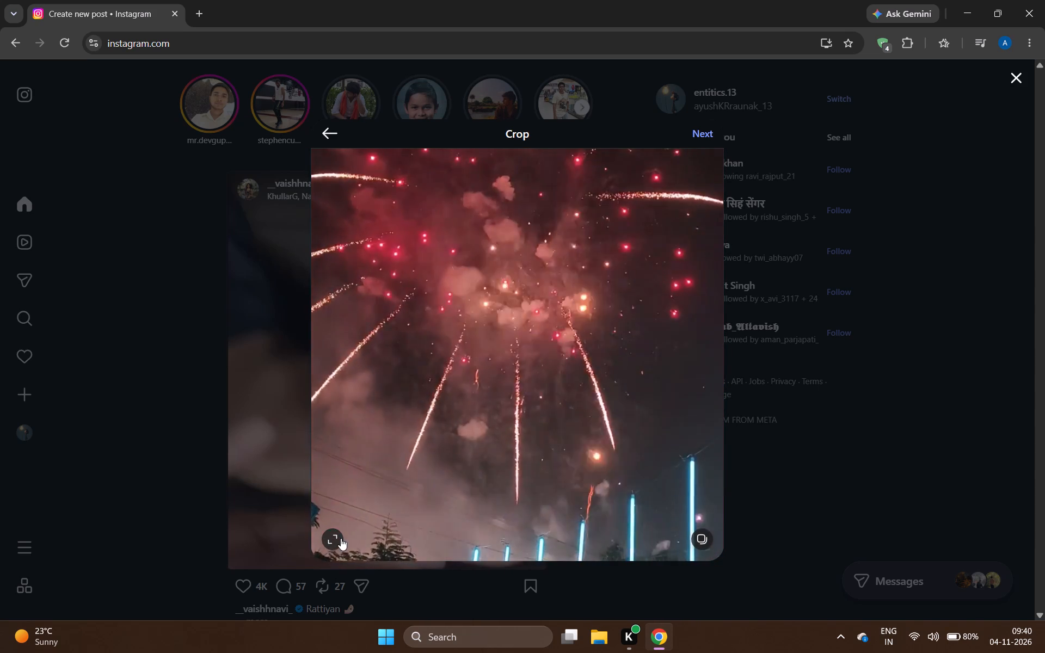
{"action": "left_click", "coordinate": [341, 538]}
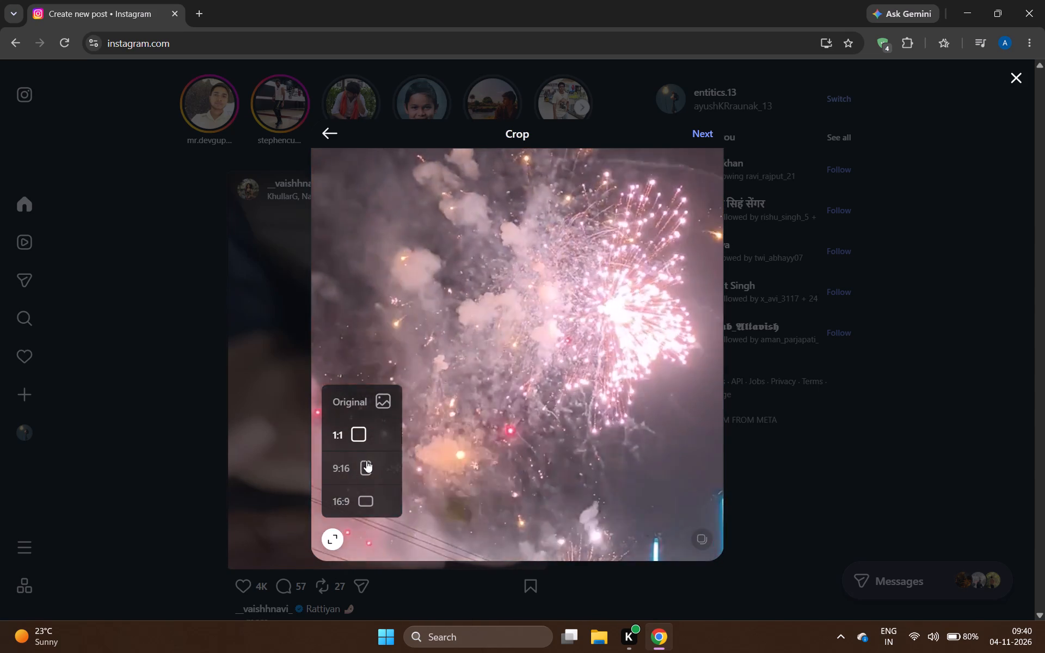
{"action": "left_click", "coordinate": [368, 466]}
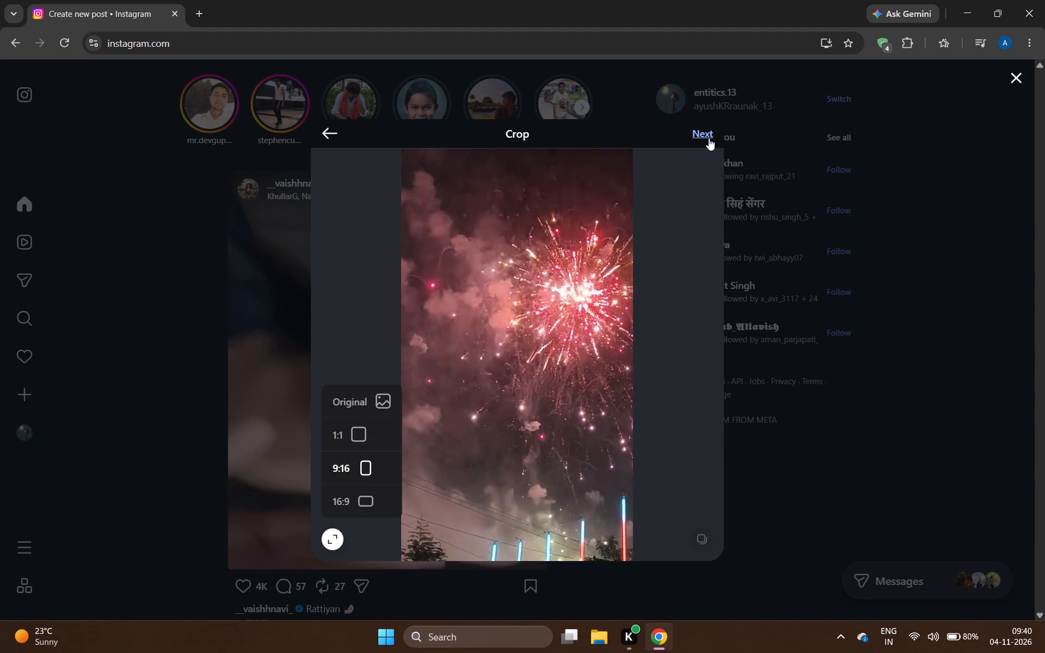